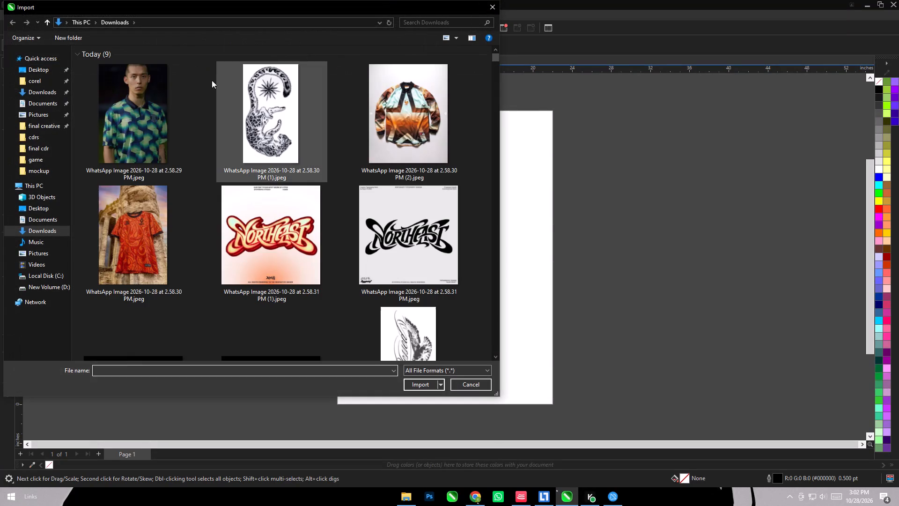
Import the green polo, leopard, star-pattern jersey, red jersey and black NORTHEAST images from Downloads, placing them stacked beside the blank page.
{"action": "left_click", "coordinate": [148, 139]}
{"action": "left_click", "coordinate": [249, 145], "text": "ctrl"}
{"action": "left_click", "coordinate": [376, 139], "text": "ctrl"}
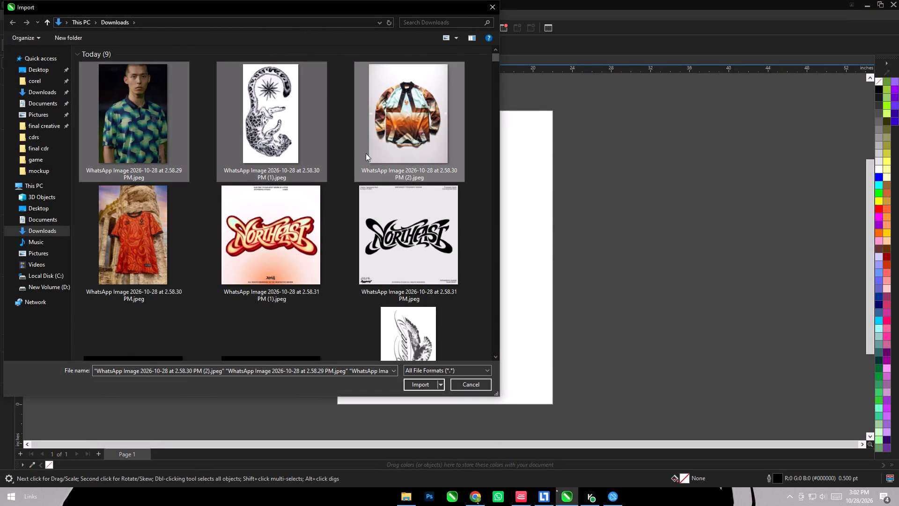
{"action": "left_click", "coordinate": [168, 231], "text": "ctrl"}
{"action": "left_click", "coordinate": [419, 242], "text": "ctrl"}
{"action": "left_click", "coordinate": [437, 388]}
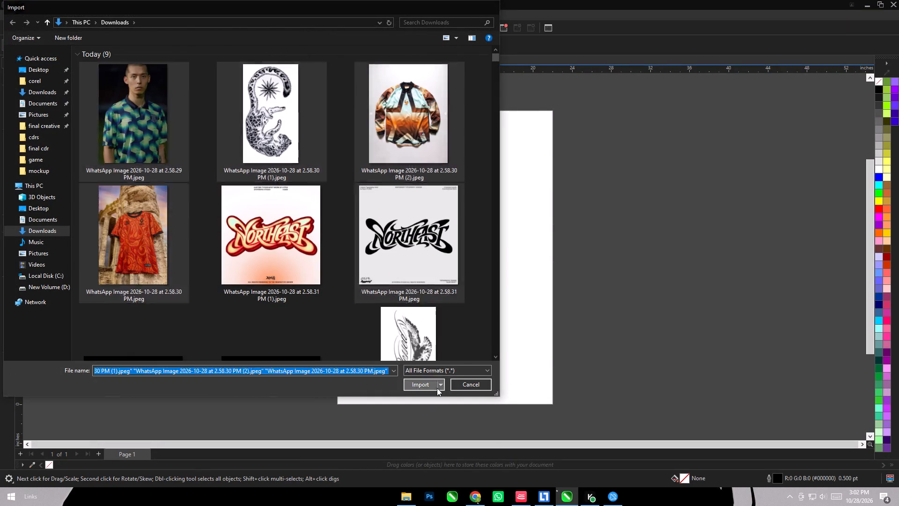
{"action": "left_click", "coordinate": [218, 146]}
{"action": "double_click", "coordinate": [215, 146]}
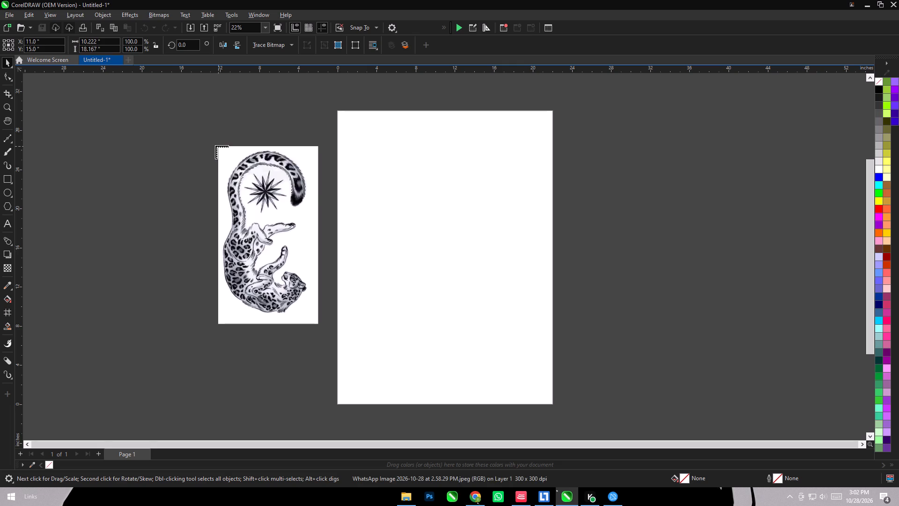
{"action": "left_click", "coordinate": [215, 146]}
{"action": "left_click", "coordinate": [215, 146]}
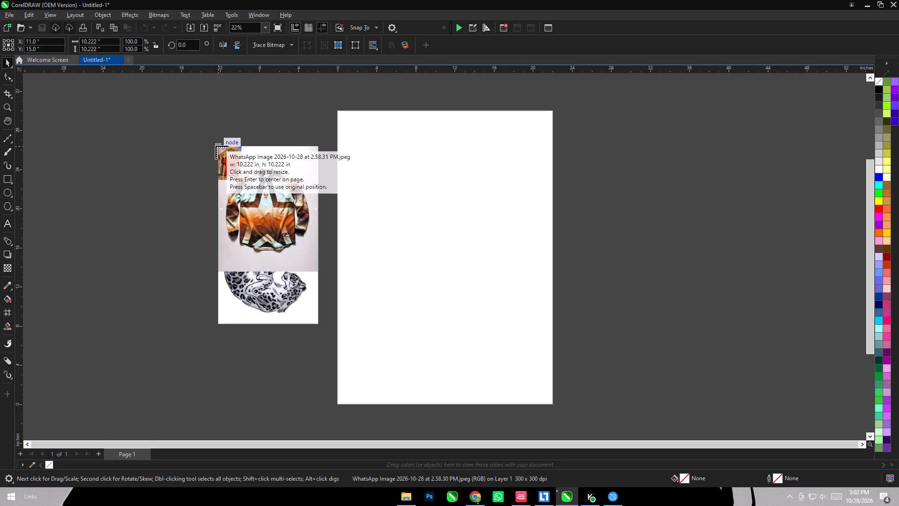
{"action": "left_click", "coordinate": [215, 146]}
{"action": "left_click", "coordinate": [215, 146]}
Enlarge the five stacked images together to about 292% and move the stack across to the other side of the page.
{"action": "scroll", "coordinate": [184, 135], "scroll_direction": "down", "scroll_amount": 7}
{"action": "left_click_drag", "start_coordinate": [157, 115], "coordinate": [160, 121]}
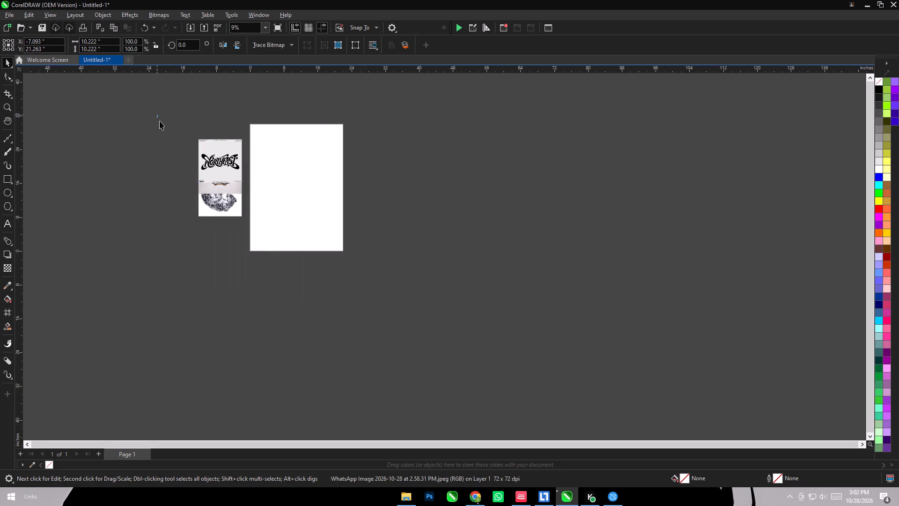
{"action": "left_click_drag", "start_coordinate": [160, 121], "coordinate": [320, 293]}
{"action": "left_click", "coordinate": [245, 224]}
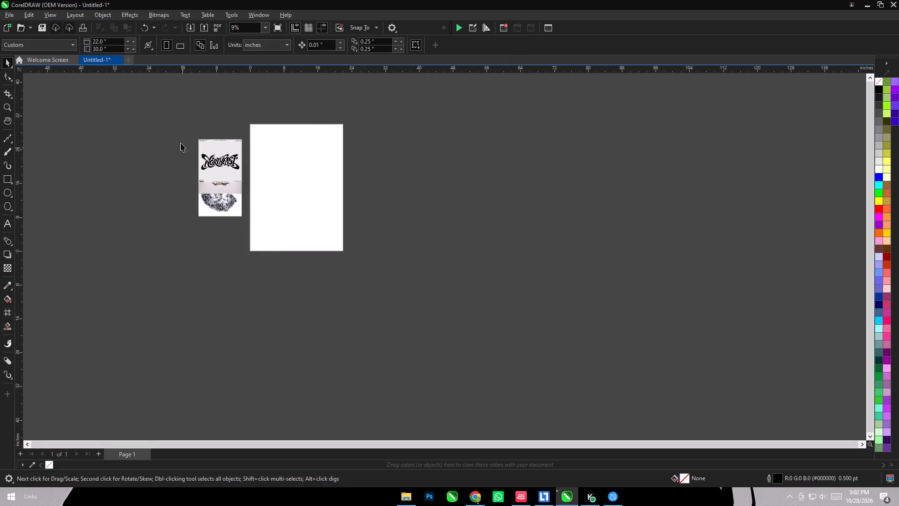
{"action": "left_click_drag", "start_coordinate": [176, 96], "coordinate": [295, 236]}
{"action": "left_click_drag", "start_coordinate": [243, 219], "coordinate": [251, 231], "text": "shift"}
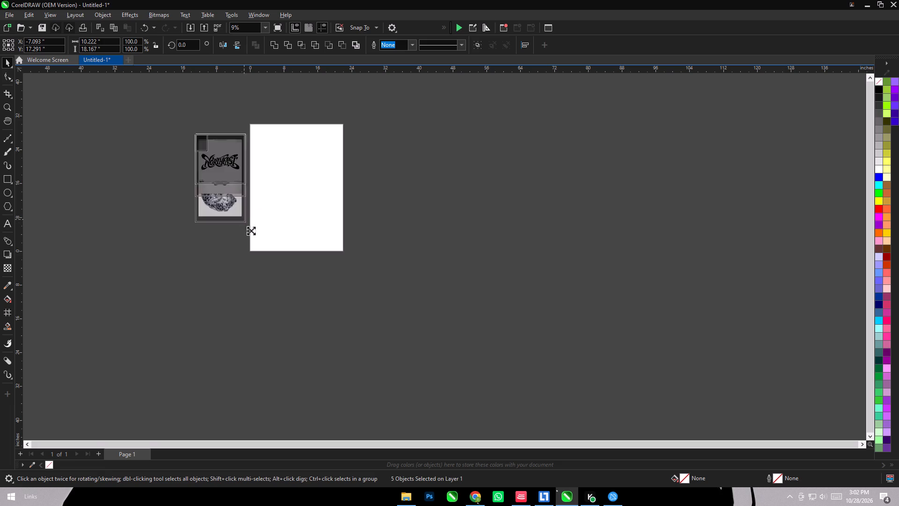
{"action": "left_click_drag", "start_coordinate": [251, 231], "coordinate": [305, 292], "text": "shift"}
{"action": "left_click_drag", "start_coordinate": [239, 165], "coordinate": [475, 202]}
{"action": "left_click", "coordinate": [615, 269]}
Spread the NORTHEAST lettering, star-pattern jersey and leopard images out of the stack, farther from the page.
{"action": "left_click_drag", "start_coordinate": [481, 175], "coordinate": [650, 177]}
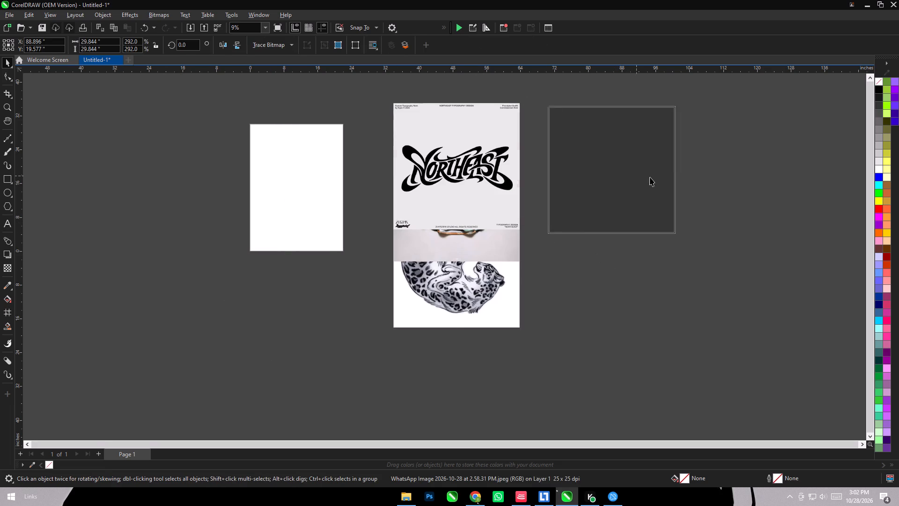
{"action": "left_click_drag", "start_coordinate": [477, 183], "coordinate": [766, 223]}
{"action": "left_click_drag", "start_coordinate": [478, 185], "coordinate": [559, 225]}
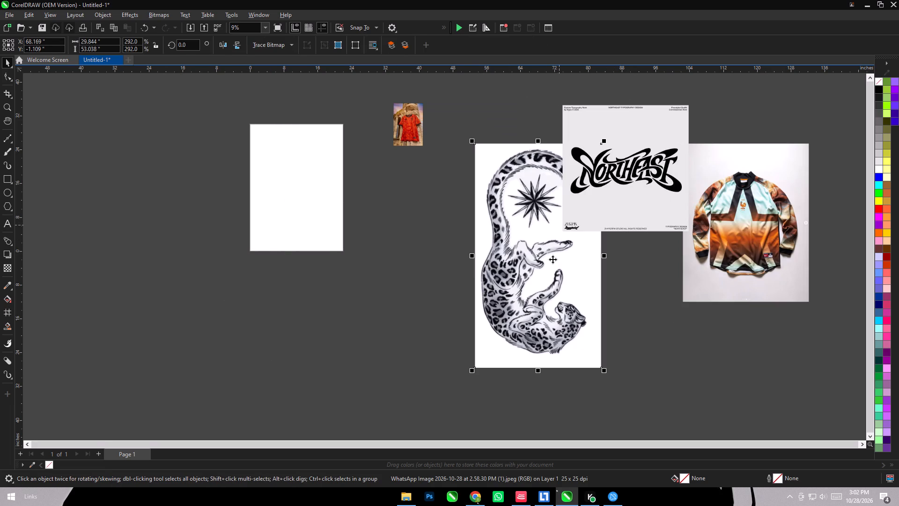
Shrink the leopard image to about 18.8 by 33.4 inches and place it between the red jersey and NORTHEAST images.
{"action": "left_click_drag", "start_coordinate": [473, 370], "coordinate": [520, 295]}
{"action": "left_click_drag", "start_coordinate": [551, 220], "coordinate": [505, 194]}
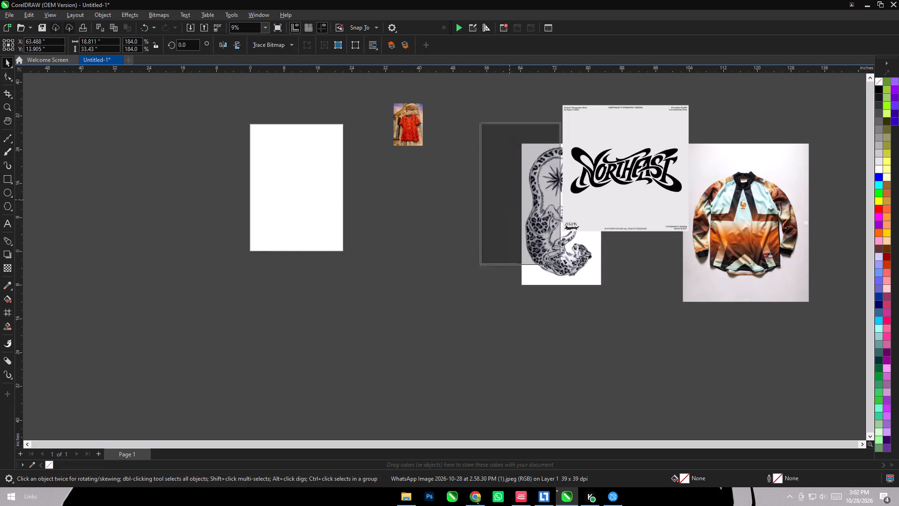
{"action": "left_click_drag", "start_coordinate": [505, 194], "coordinate": [509, 167]}
{"action": "left_click_drag", "start_coordinate": [420, 267], "coordinate": [422, 253]}
Enlarge the small red jersey image proportionally to fill the space beside the leopard image.
{"action": "left_click", "coordinate": [423, 139]}
{"action": "left_click_drag", "start_coordinate": [425, 152], "coordinate": [500, 231]}
{"action": "left_click", "coordinate": [497, 312]}
Move the star-pattern jersey image up into the row, clear of the NORTHEAST image.
{"action": "left_click_drag", "start_coordinate": [789, 237], "coordinate": [803, 170]}
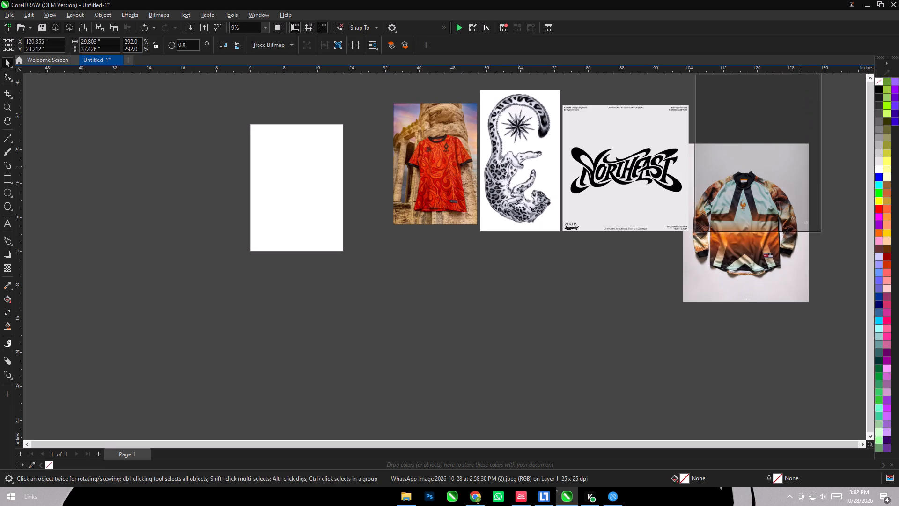
{"action": "left_click_drag", "start_coordinate": [803, 170], "coordinate": [813, 186]}
{"action": "left_click", "coordinate": [501, 283]}
Bring up the file selection for opening an existing drawing.
{"action": "scroll", "coordinate": [167, 226], "scroll_direction": "down", "scroll_amount": 4}
{"action": "scroll", "coordinate": [348, 183], "scroll_direction": "up", "scroll_amount": 5}
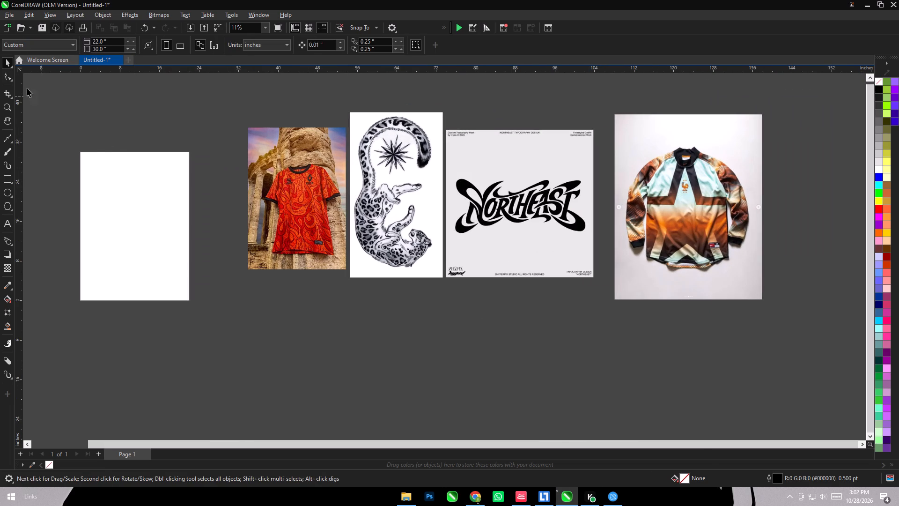
{"action": "left_click", "coordinate": [14, 15]}
{"action": "left_click", "coordinate": [19, 45]}
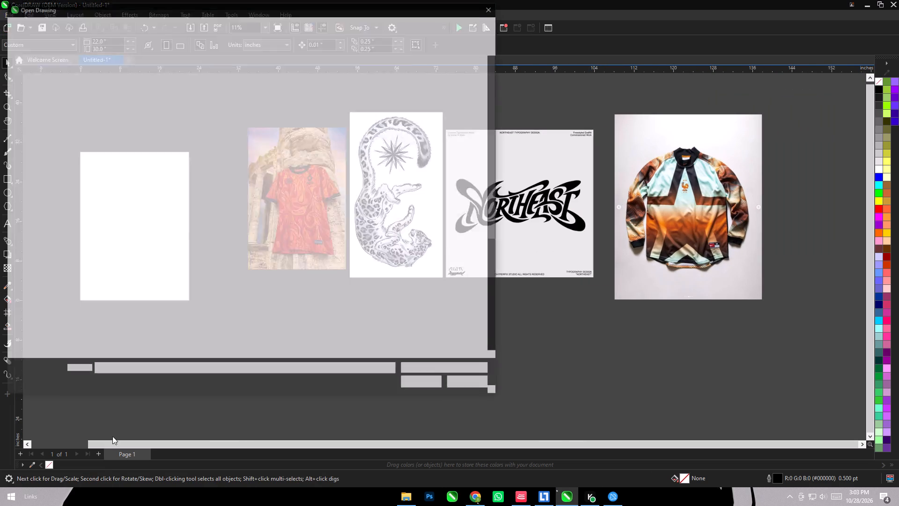
Open the drawing O10.cdr from the oversized t-shirt cdrs folder.
{"action": "scroll", "coordinate": [325, 224], "scroll_direction": "down", "scroll_amount": 6}
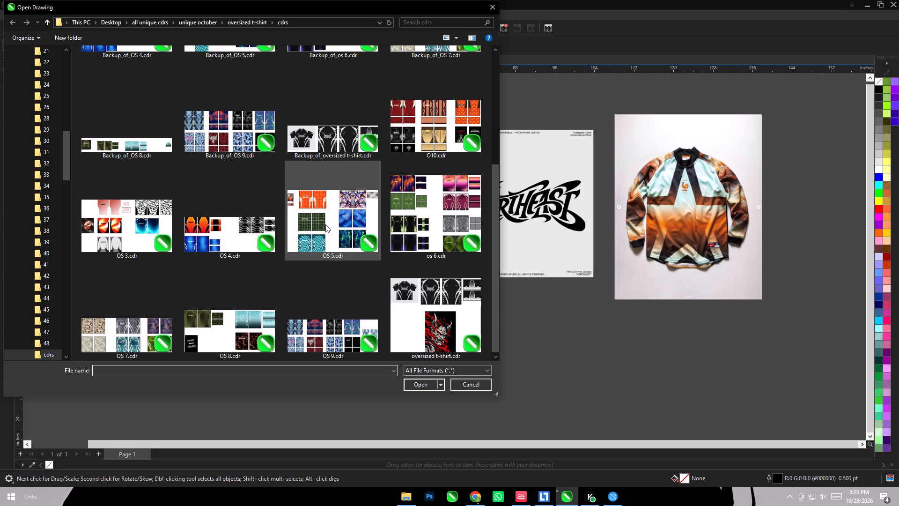
{"action": "double_click", "coordinate": [430, 136]}
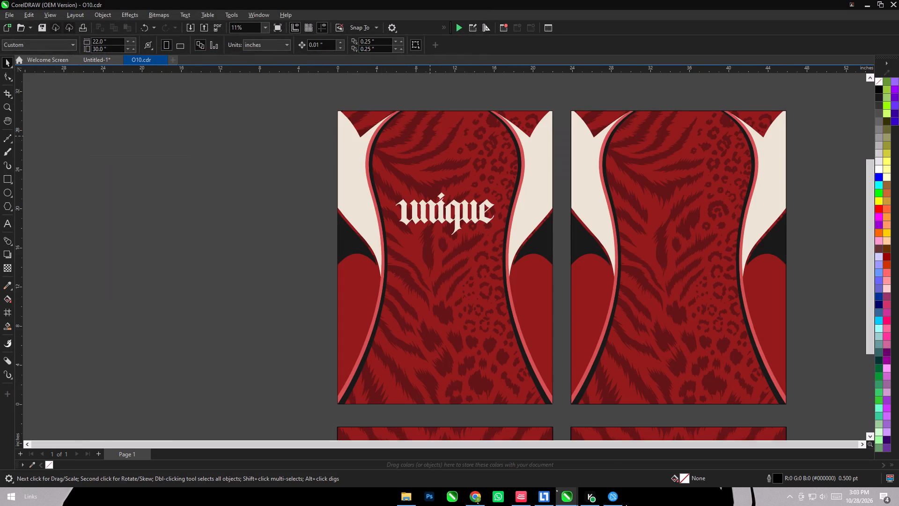
{"action": "scroll", "coordinate": [315, 197], "scroll_direction": "down", "scroll_amount": 9}
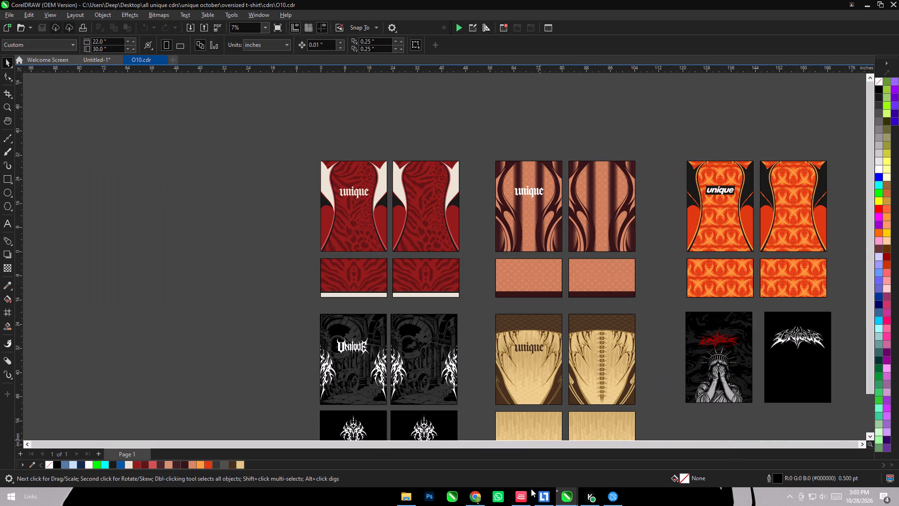
Switch to the BitChord music player, skip ahead two songs, and return to the drawing.
{"action": "left_click", "coordinate": [529, 491]}
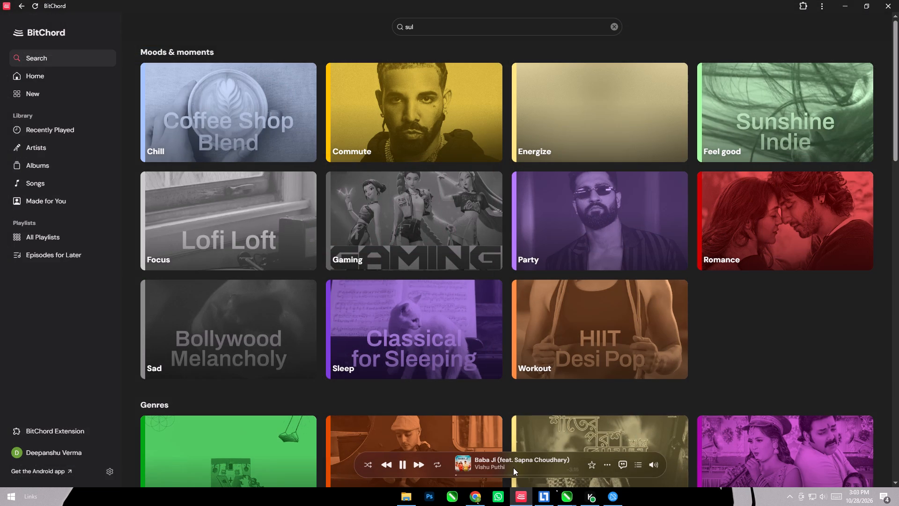
{"action": "left_click", "coordinate": [513, 468]}
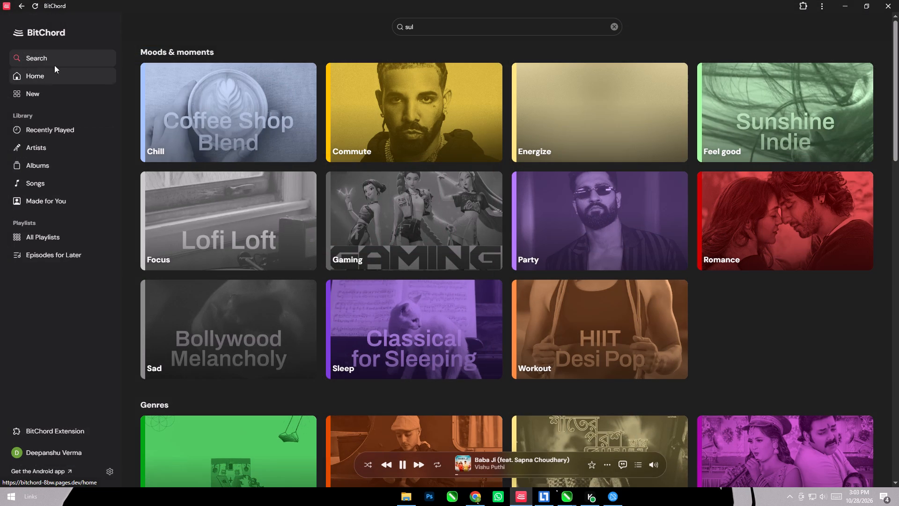
{"action": "left_click", "coordinate": [58, 82]}
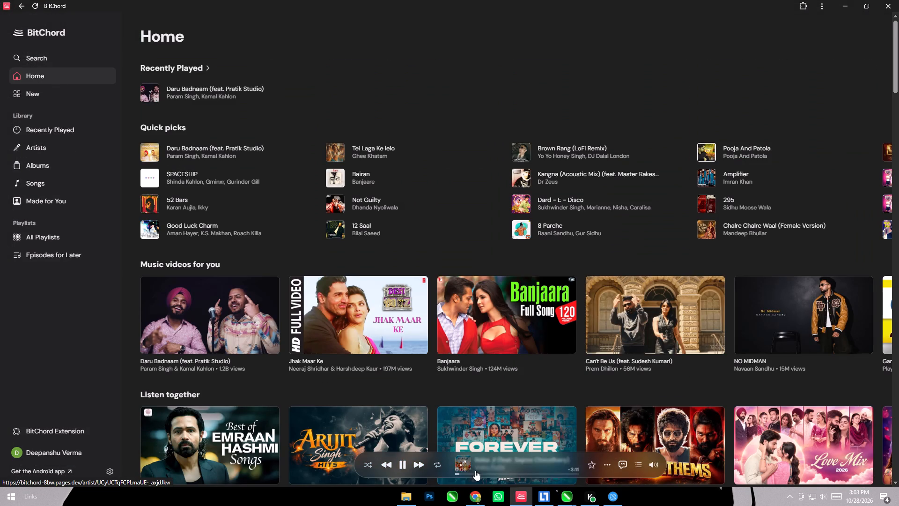
{"action": "left_click", "coordinate": [467, 466]}
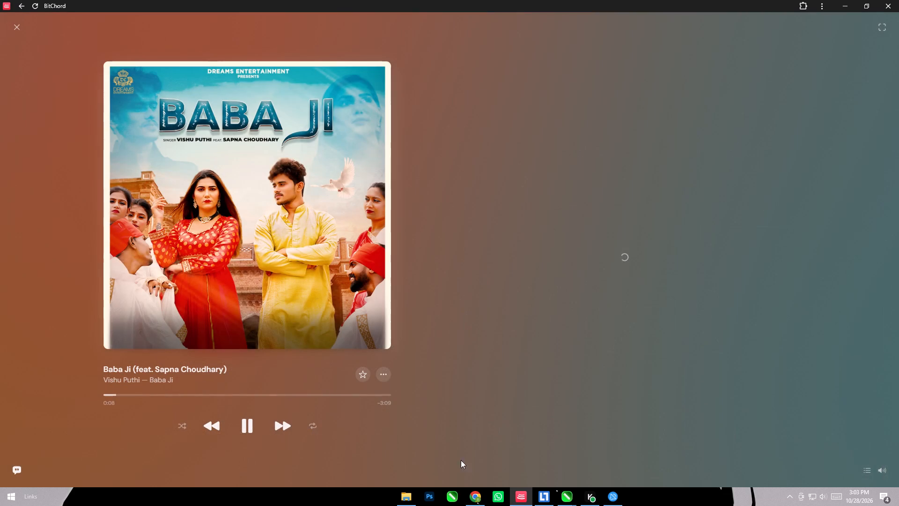
{"action": "left_click", "coordinate": [281, 423]}
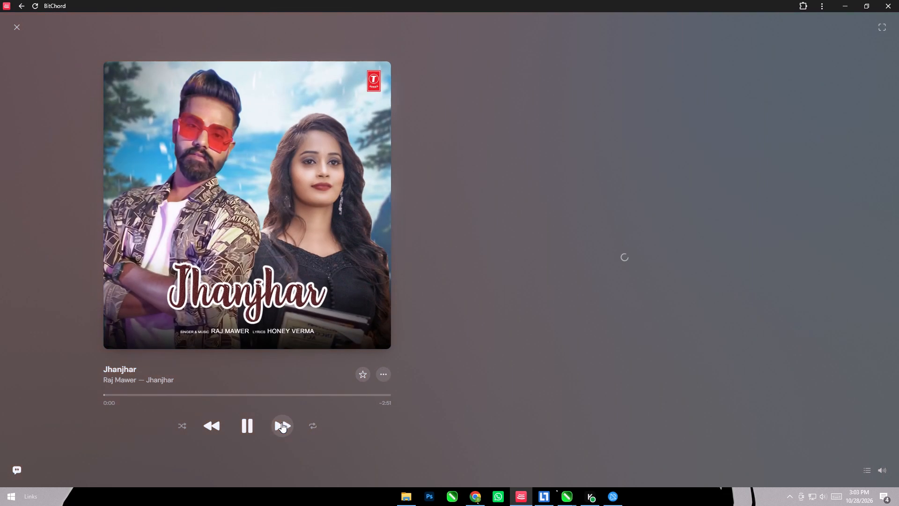
{"action": "left_click", "coordinate": [281, 423]}
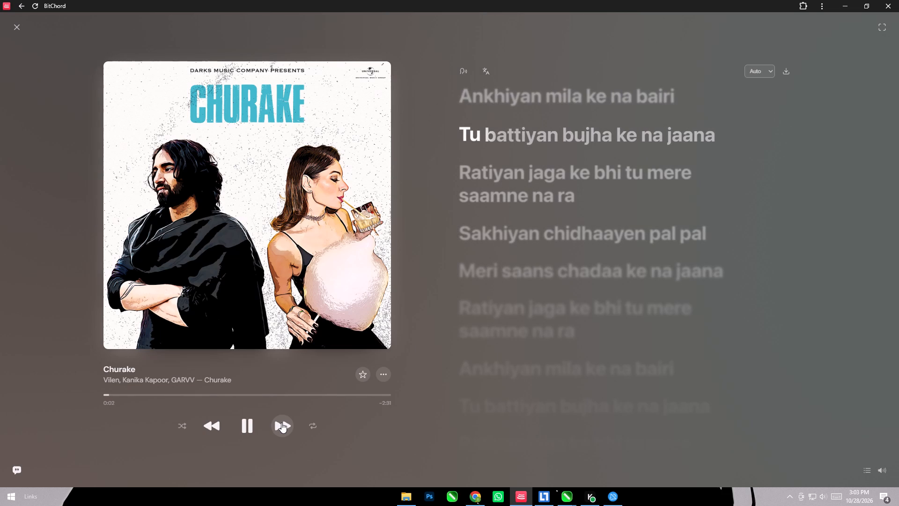
{"action": "left_click", "coordinate": [849, 2]}
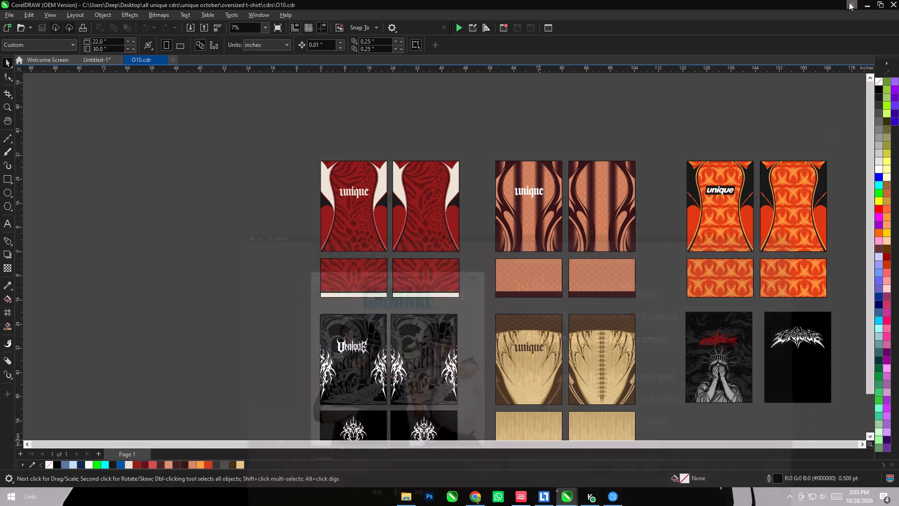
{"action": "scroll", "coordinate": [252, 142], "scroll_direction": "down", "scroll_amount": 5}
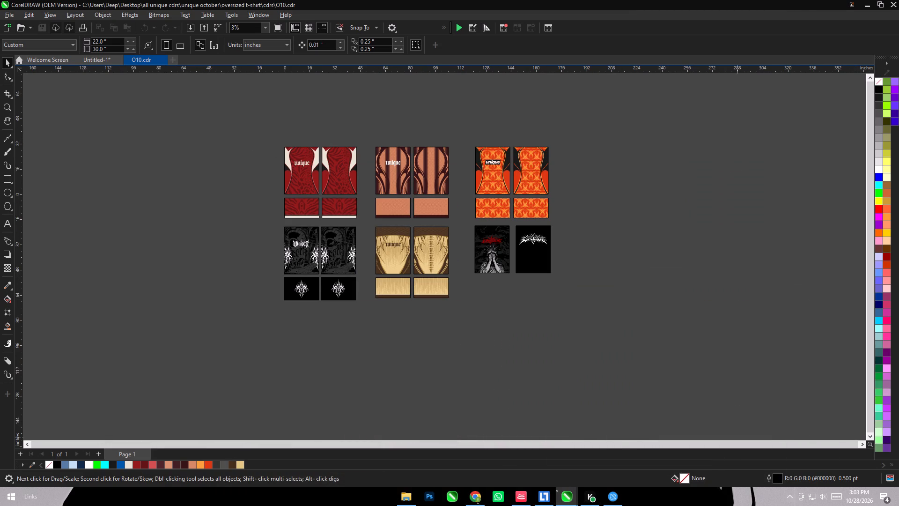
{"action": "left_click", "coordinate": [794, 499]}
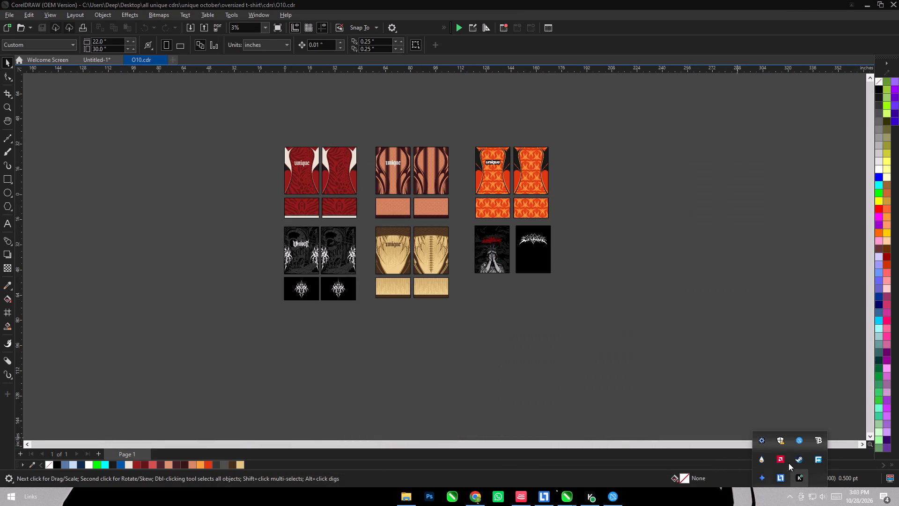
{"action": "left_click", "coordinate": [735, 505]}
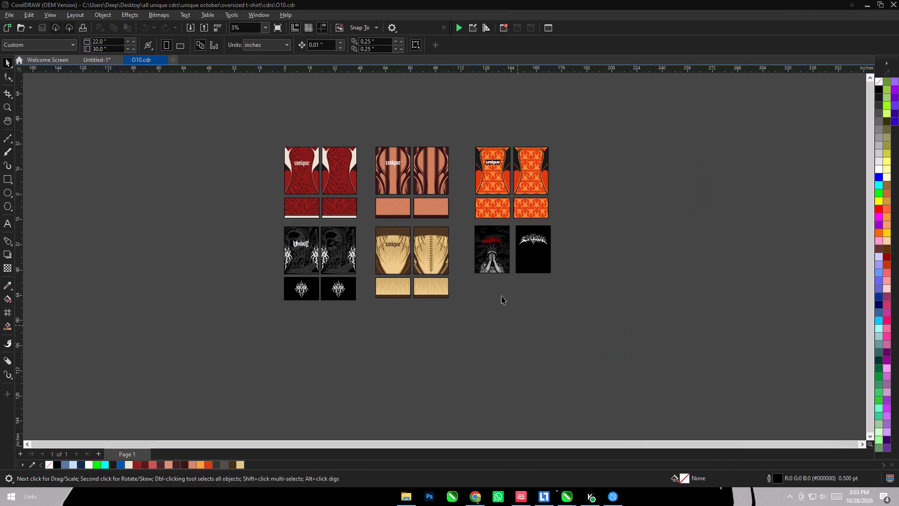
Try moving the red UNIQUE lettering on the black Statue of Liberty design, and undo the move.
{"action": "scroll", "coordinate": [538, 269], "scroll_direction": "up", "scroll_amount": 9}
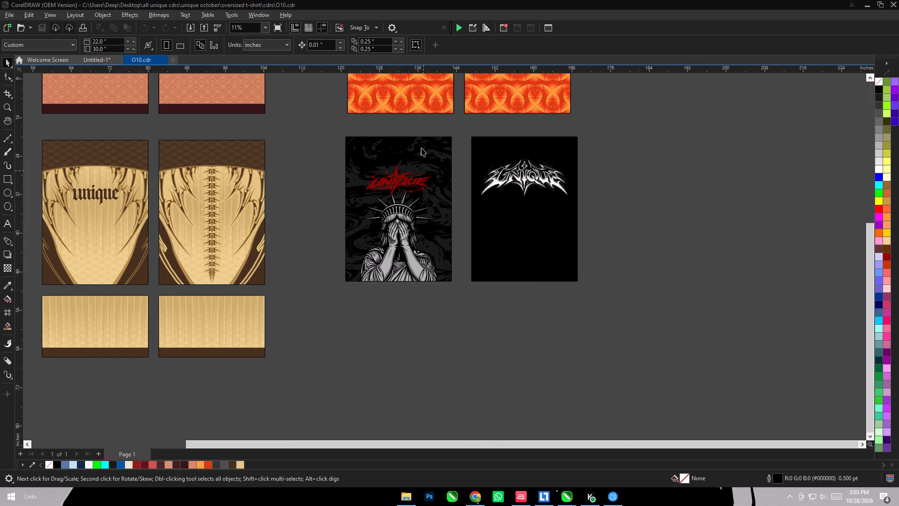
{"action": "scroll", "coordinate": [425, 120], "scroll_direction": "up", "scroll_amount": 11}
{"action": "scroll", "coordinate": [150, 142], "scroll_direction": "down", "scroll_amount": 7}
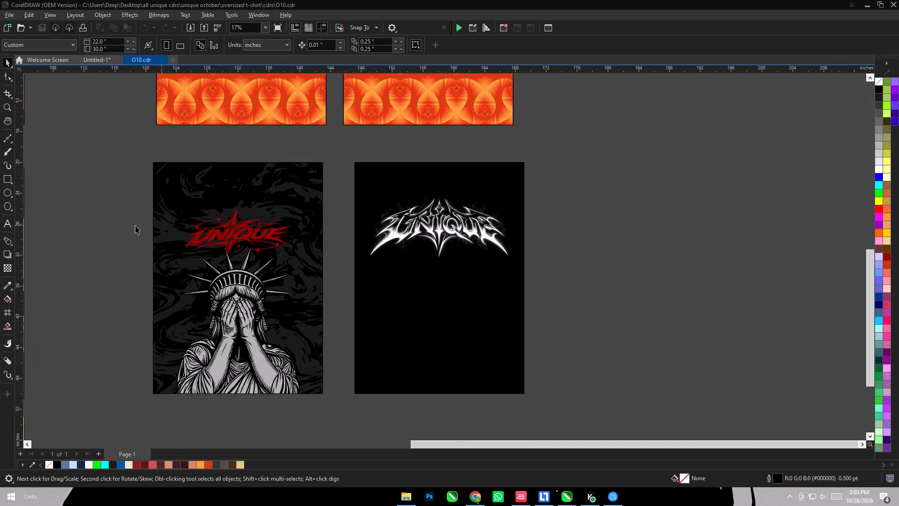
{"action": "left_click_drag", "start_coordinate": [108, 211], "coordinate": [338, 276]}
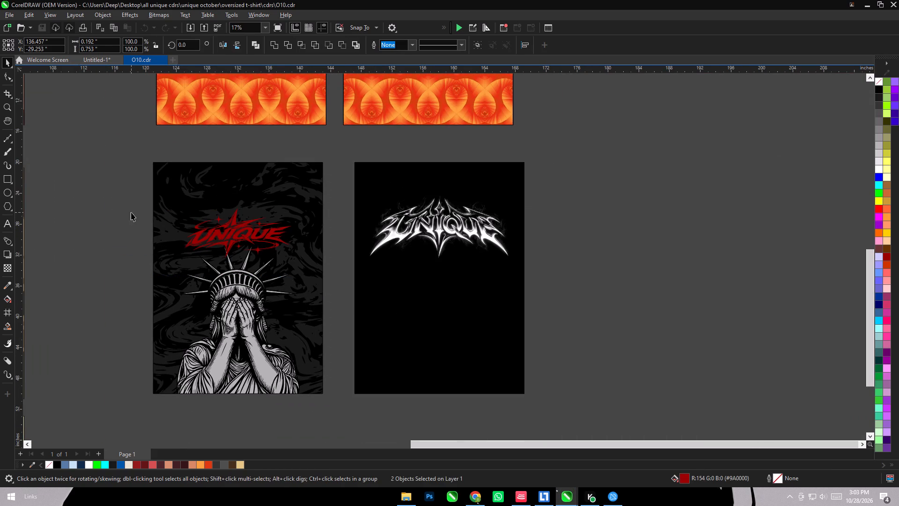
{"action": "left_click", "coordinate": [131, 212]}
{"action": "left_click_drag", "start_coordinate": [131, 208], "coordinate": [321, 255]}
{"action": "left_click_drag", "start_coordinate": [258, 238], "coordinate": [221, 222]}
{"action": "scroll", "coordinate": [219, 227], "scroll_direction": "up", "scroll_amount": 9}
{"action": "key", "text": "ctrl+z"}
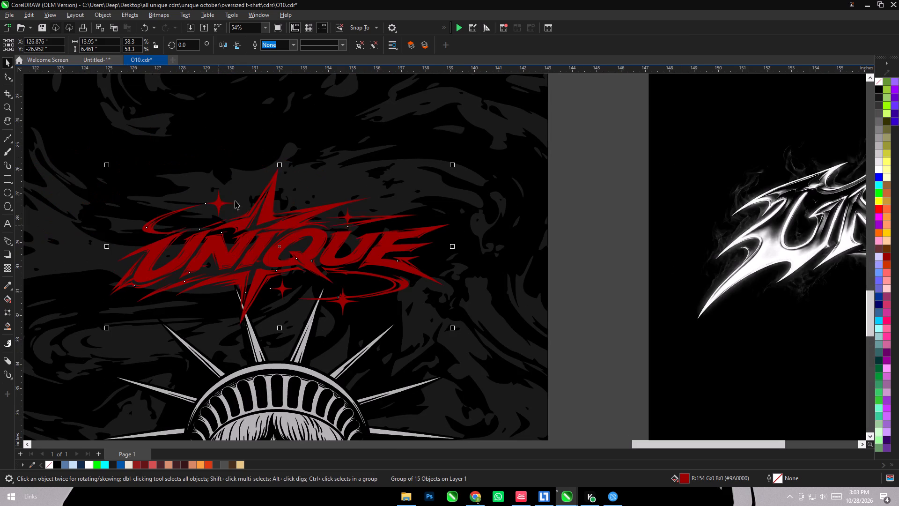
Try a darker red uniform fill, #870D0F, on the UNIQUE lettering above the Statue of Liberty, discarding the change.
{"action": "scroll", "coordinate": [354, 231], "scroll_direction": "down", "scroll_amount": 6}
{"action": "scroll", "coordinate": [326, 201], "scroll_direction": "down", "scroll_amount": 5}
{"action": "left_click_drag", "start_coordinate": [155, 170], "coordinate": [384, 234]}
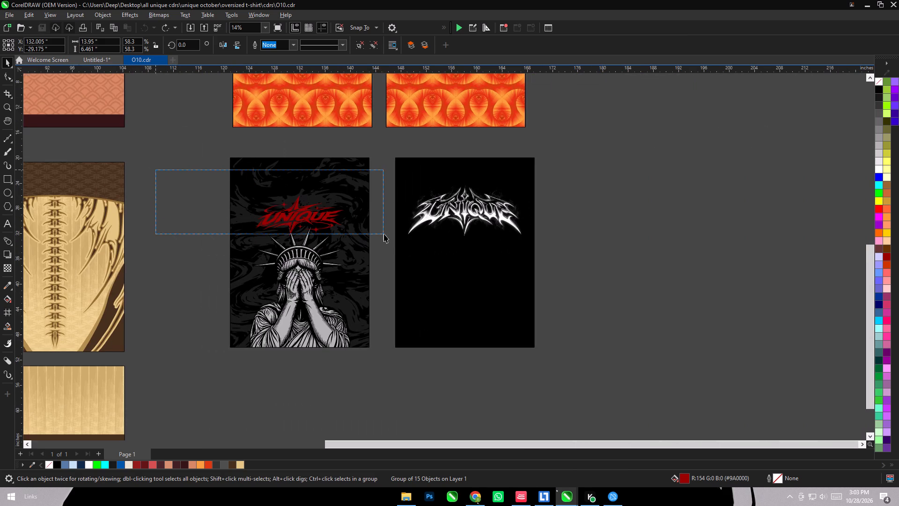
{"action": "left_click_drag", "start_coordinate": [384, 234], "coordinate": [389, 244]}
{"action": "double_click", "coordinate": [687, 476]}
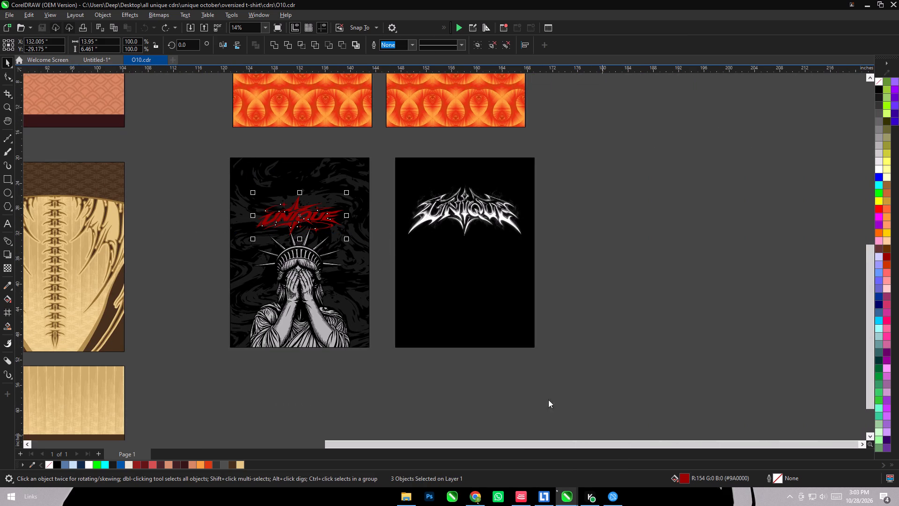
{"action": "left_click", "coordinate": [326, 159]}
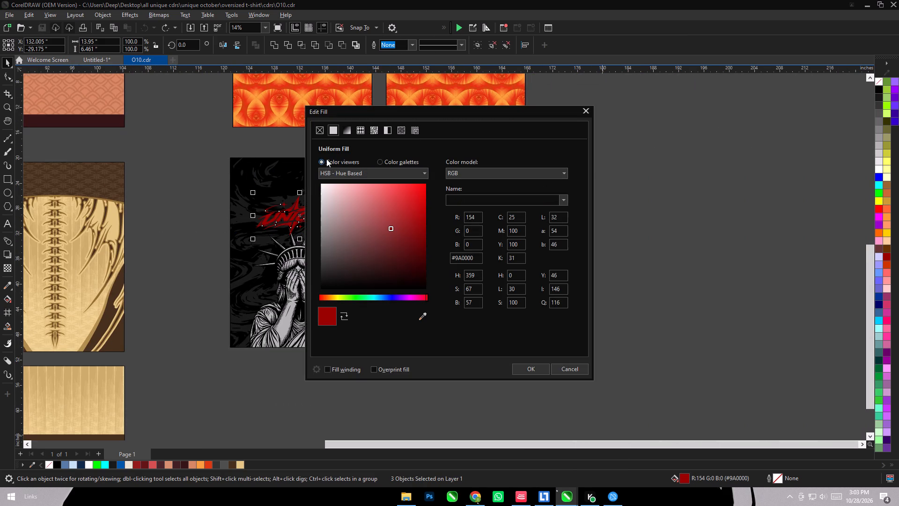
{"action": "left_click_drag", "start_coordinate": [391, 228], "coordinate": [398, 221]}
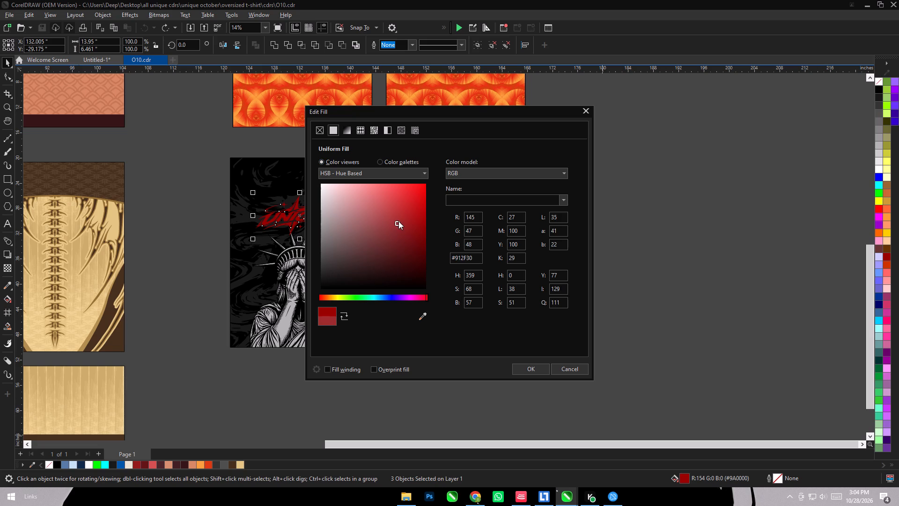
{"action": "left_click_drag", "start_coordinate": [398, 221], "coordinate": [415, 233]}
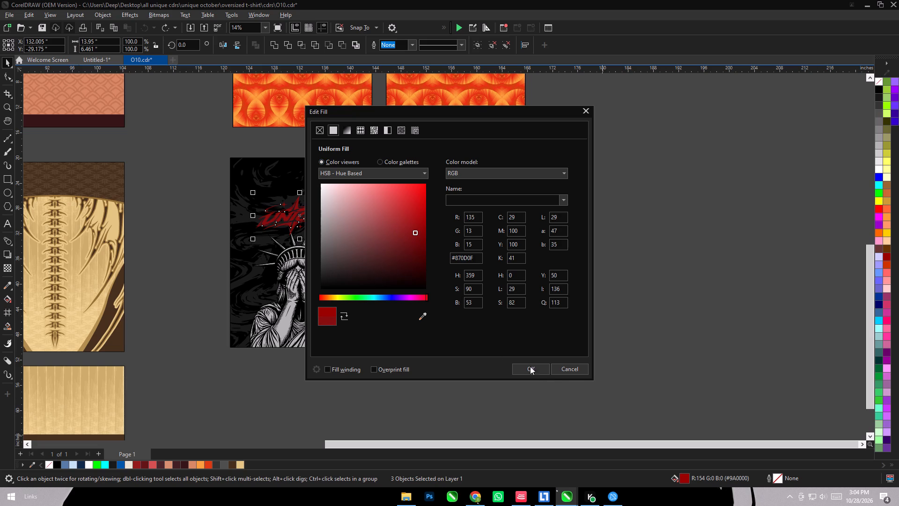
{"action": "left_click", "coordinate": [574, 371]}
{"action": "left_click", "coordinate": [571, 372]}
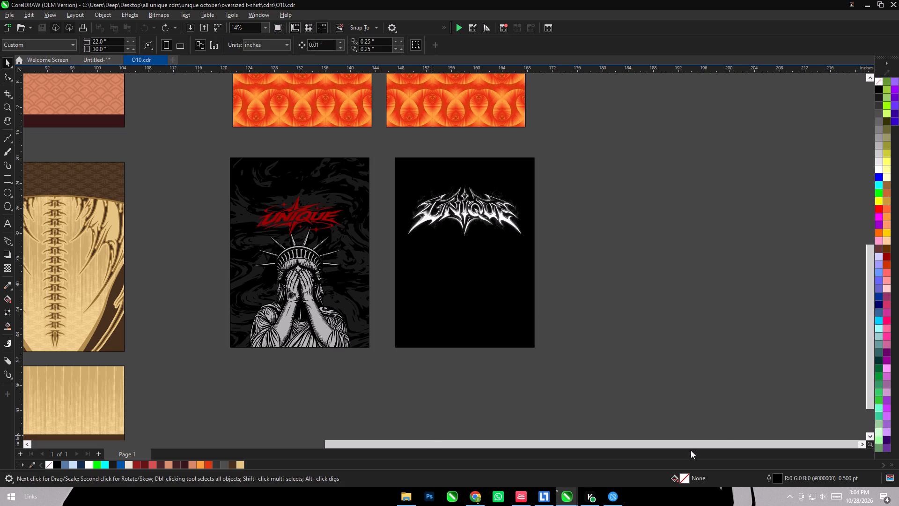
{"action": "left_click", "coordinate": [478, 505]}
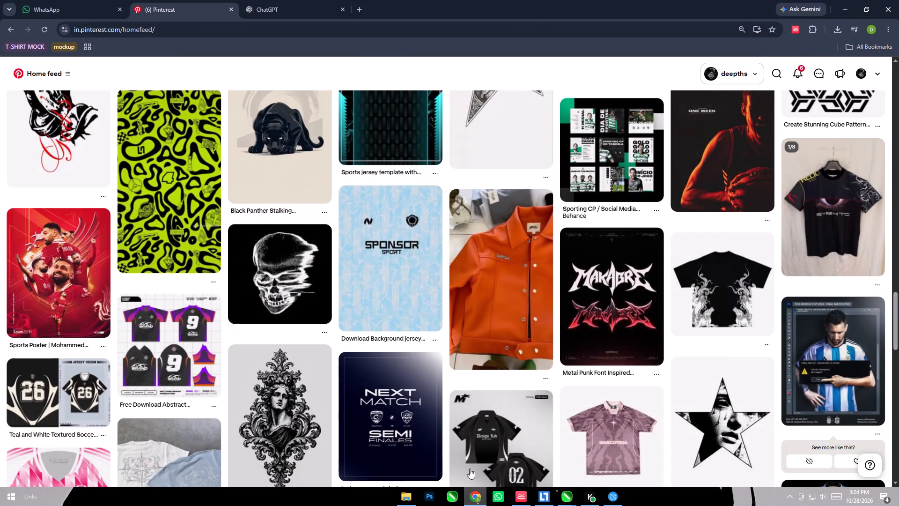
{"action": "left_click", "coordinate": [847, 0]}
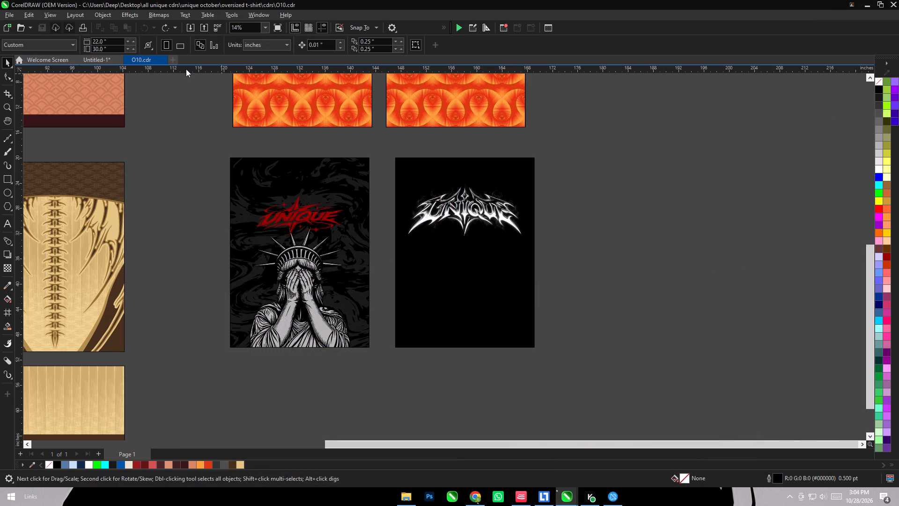
In Untitled-1, import the Downloads photo of the man in the green-and-blue patterned shirt and place it beside the brown long-sleeve jersey.
{"action": "left_click", "coordinate": [98, 59]}
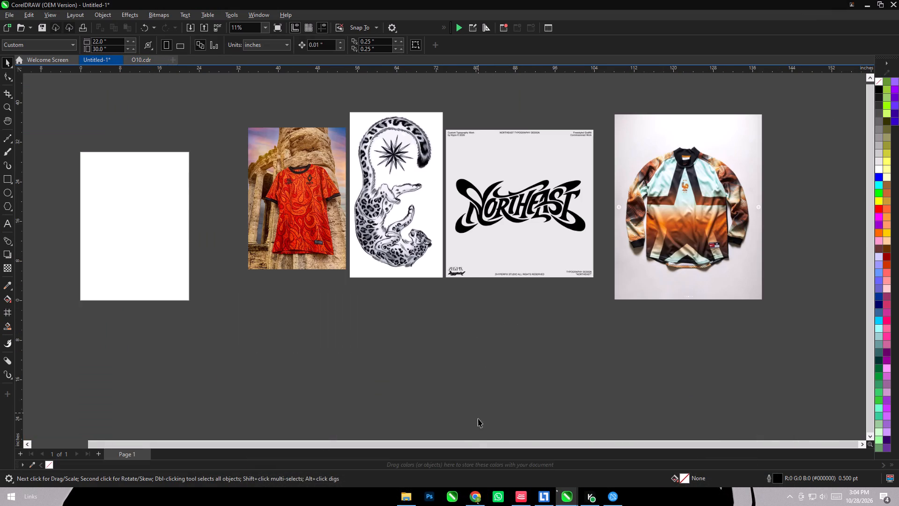
{"action": "scroll", "coordinate": [270, 198], "scroll_direction": "down", "scroll_amount": 5}
{"action": "scroll", "coordinate": [521, 182], "scroll_direction": "up", "scroll_amount": 5}
{"action": "right_click", "coordinate": [594, 151]}
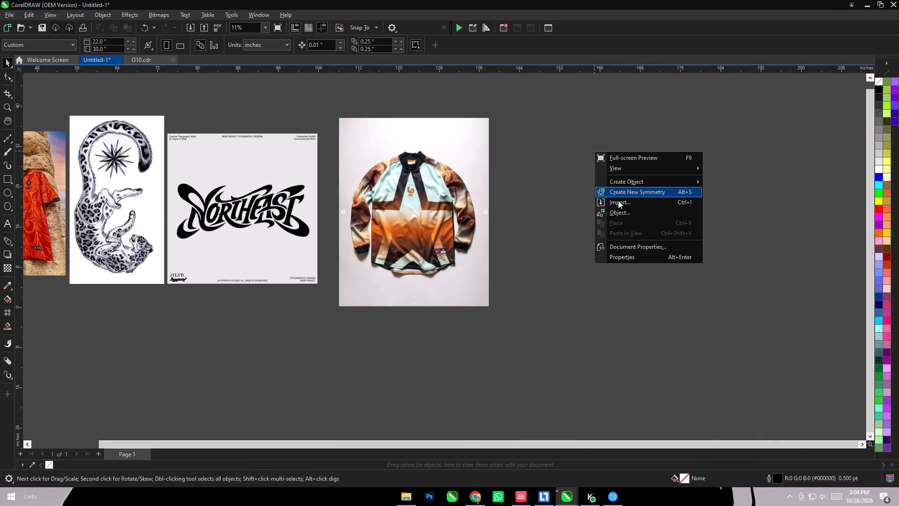
{"action": "left_click", "coordinate": [629, 202]}
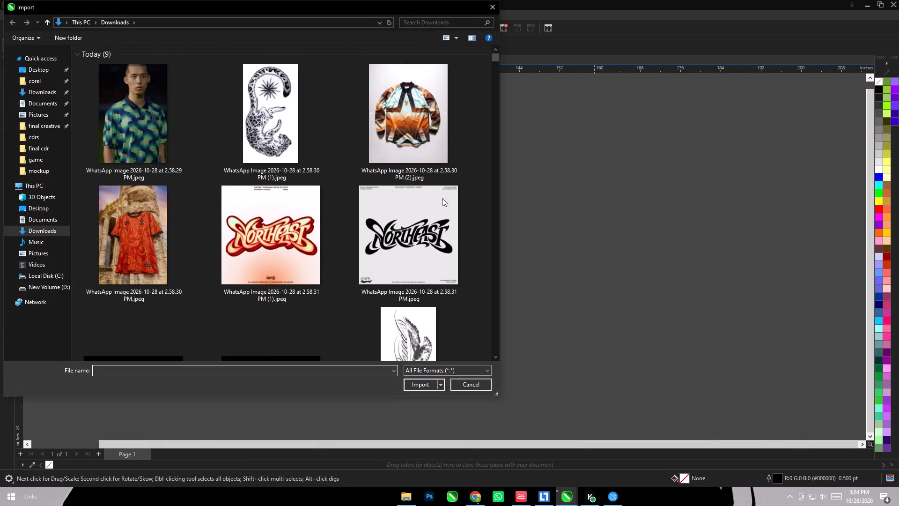
{"action": "double_click", "coordinate": [133, 148]}
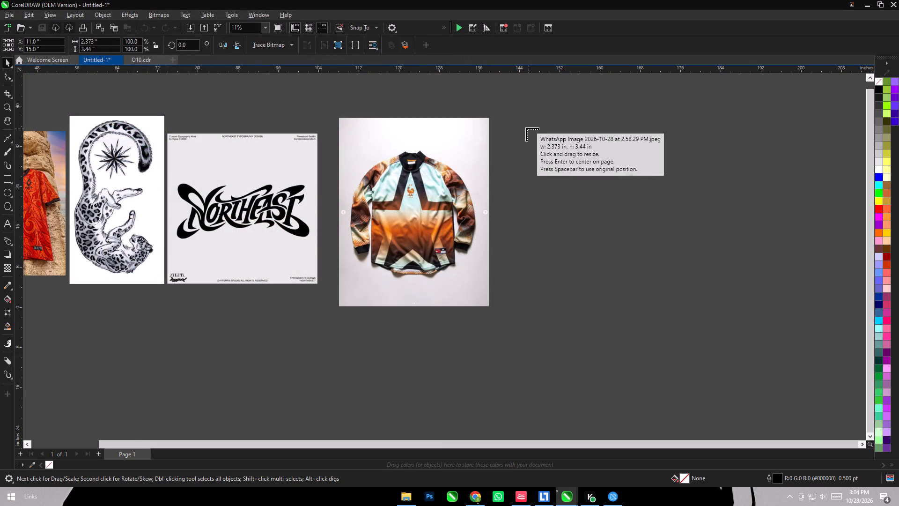
{"action": "left_click", "coordinate": [526, 128]}
{"action": "left_click_drag", "start_coordinate": [539, 151], "coordinate": [661, 269]}
{"action": "left_click", "coordinate": [702, 321]}
{"action": "left_click", "coordinate": [472, 497]}
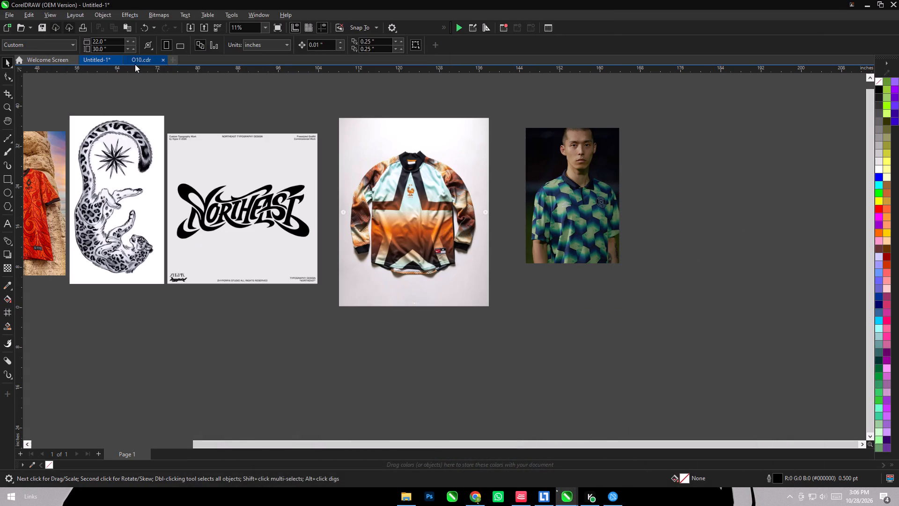
{"action": "scroll", "coordinate": [559, 216], "scroll_direction": "down", "scroll_amount": 11}
{"action": "scroll", "coordinate": [410, 298], "scroll_direction": "up", "scroll_amount": 1}
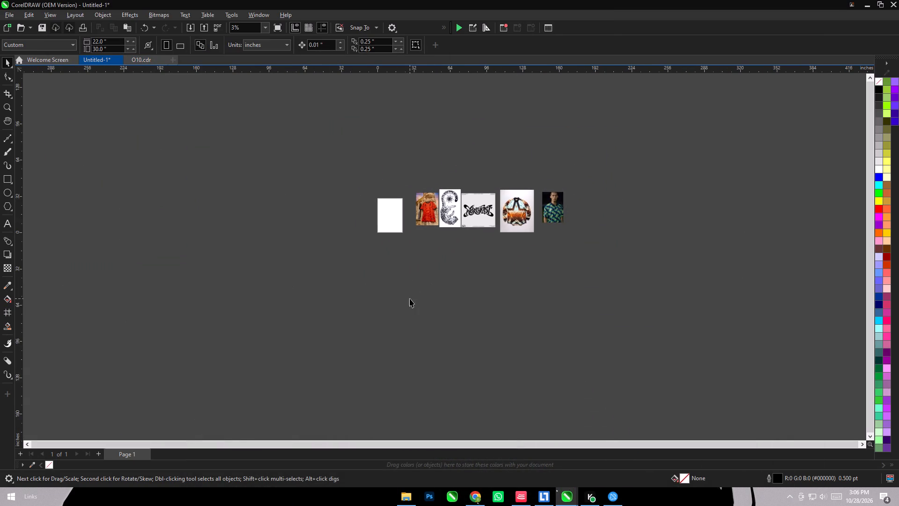
{"action": "scroll", "coordinate": [410, 298], "scroll_direction": "up", "scroll_amount": 4}
{"action": "scroll", "coordinate": [184, 293], "scroll_direction": "down", "scroll_amount": 5}
{"action": "scroll", "coordinate": [399, 256], "scroll_direction": "up", "scroll_amount": 4}
{"action": "right_click", "coordinate": [155, 239]}
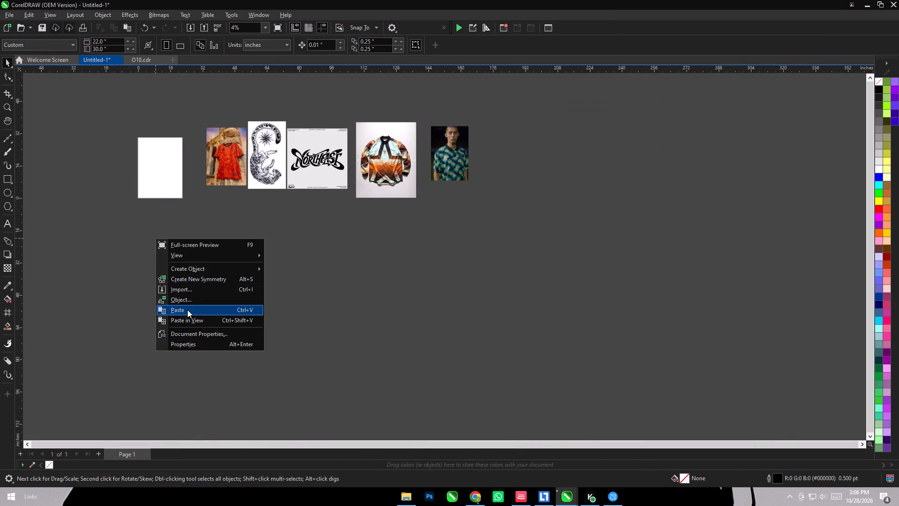
{"action": "left_click", "coordinate": [189, 317]}
{"action": "key", "text": "ctrl+4"}
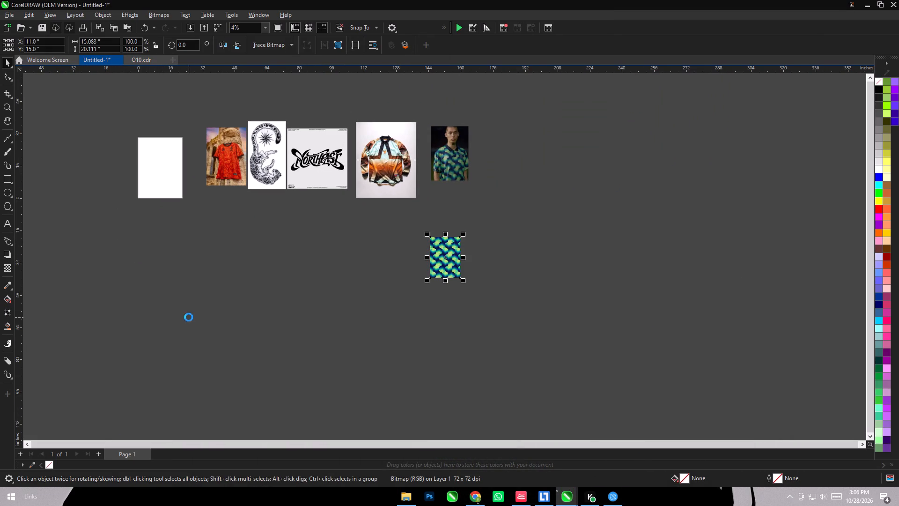
{"action": "left_click_drag", "start_coordinate": [444, 254], "coordinate": [166, 254]}
{"action": "scroll", "coordinate": [171, 250], "scroll_direction": "up", "scroll_amount": 4}
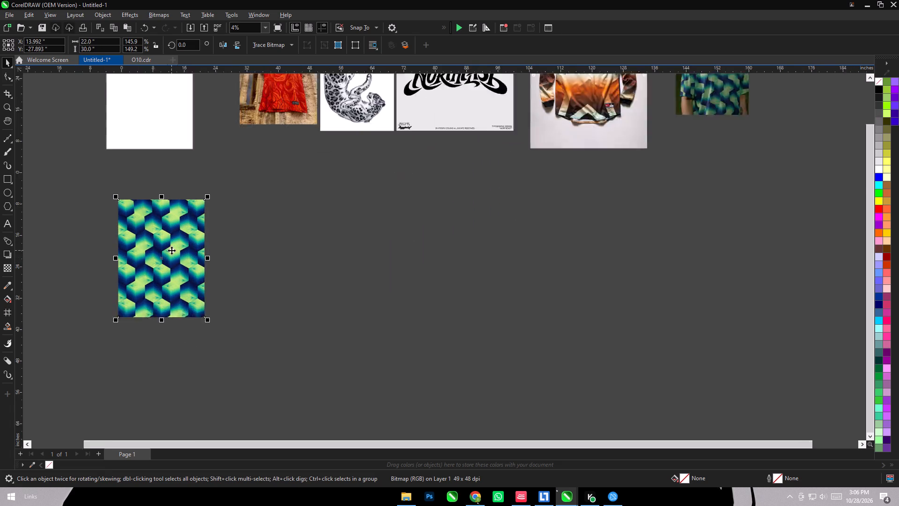
{"action": "scroll", "coordinate": [171, 250], "scroll_direction": "up", "scroll_amount": 3}
{"action": "left_click", "coordinate": [349, 297]}
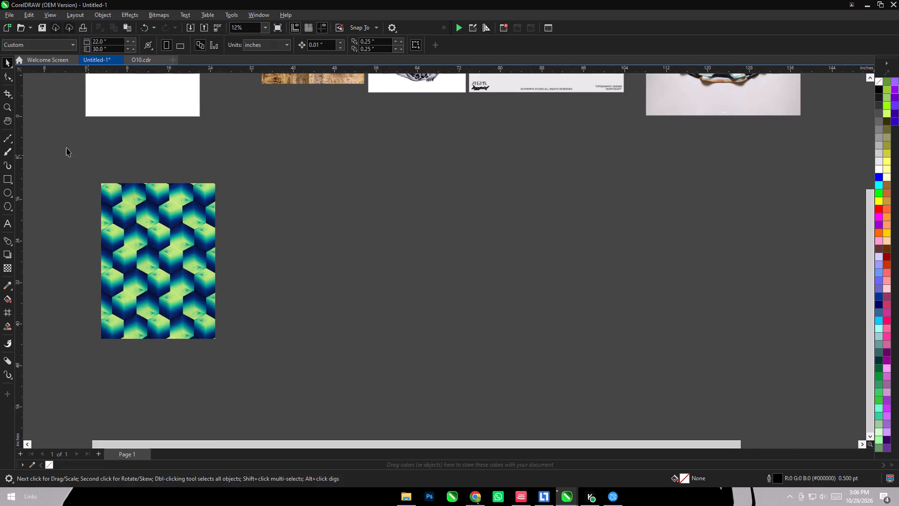
Create a page-sized 22 × 30 inch rectangle, move it beside the cube pattern and align the two by their horizontal centre line.
{"action": "double_click", "coordinate": [12, 178]}
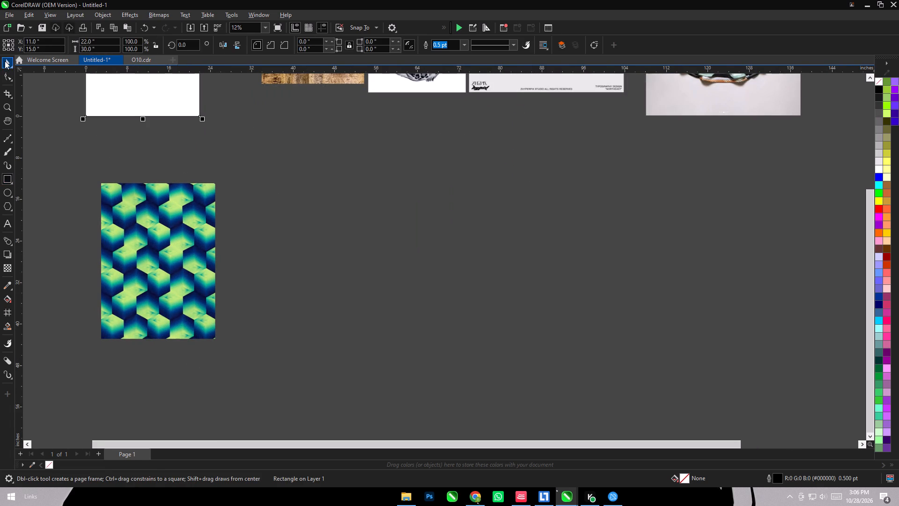
{"action": "left_click", "coordinate": [5, 61]}
{"action": "left_click_drag", "start_coordinate": [157, 86], "coordinate": [300, 306]}
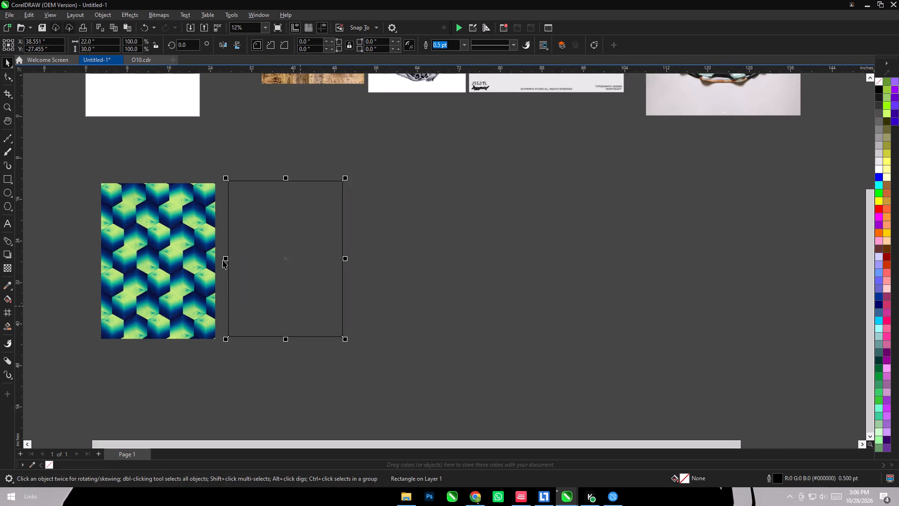
{"action": "left_click", "coordinate": [213, 252], "text": "shift"}
{"action": "key", "text": "e"}
{"action": "left_click", "coordinate": [500, 294]}
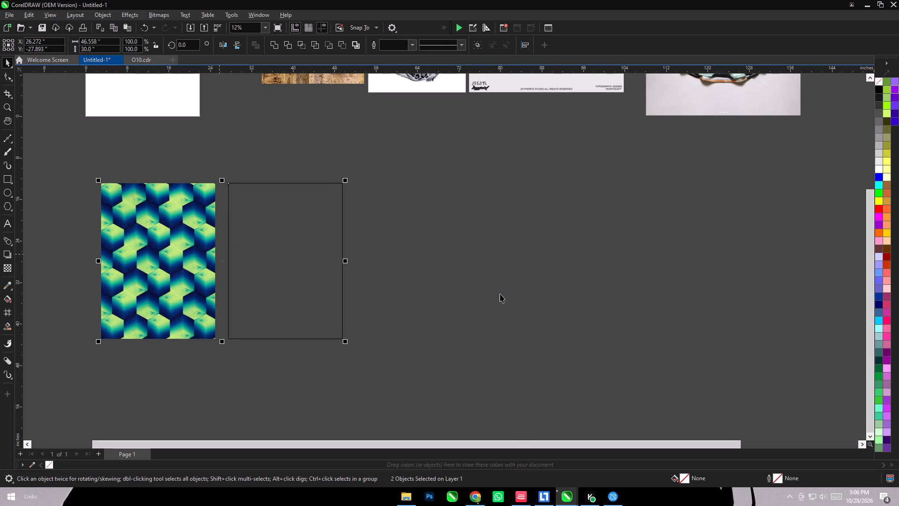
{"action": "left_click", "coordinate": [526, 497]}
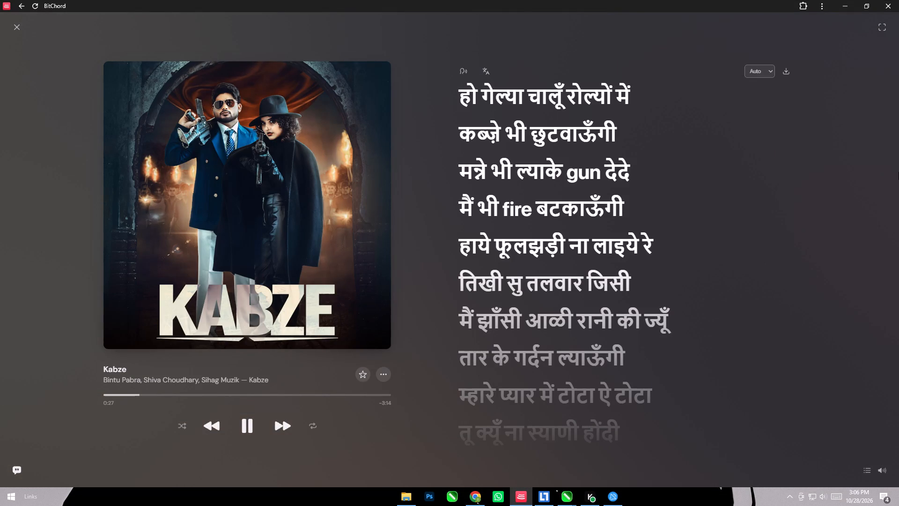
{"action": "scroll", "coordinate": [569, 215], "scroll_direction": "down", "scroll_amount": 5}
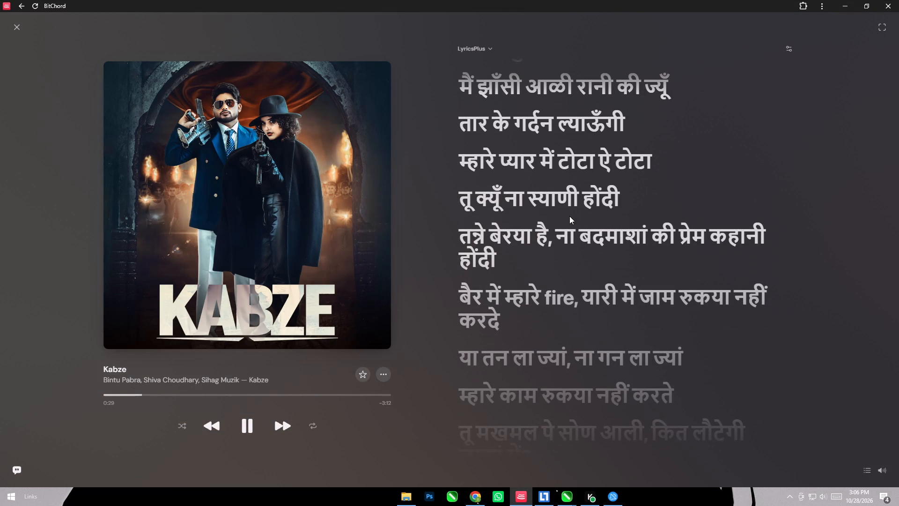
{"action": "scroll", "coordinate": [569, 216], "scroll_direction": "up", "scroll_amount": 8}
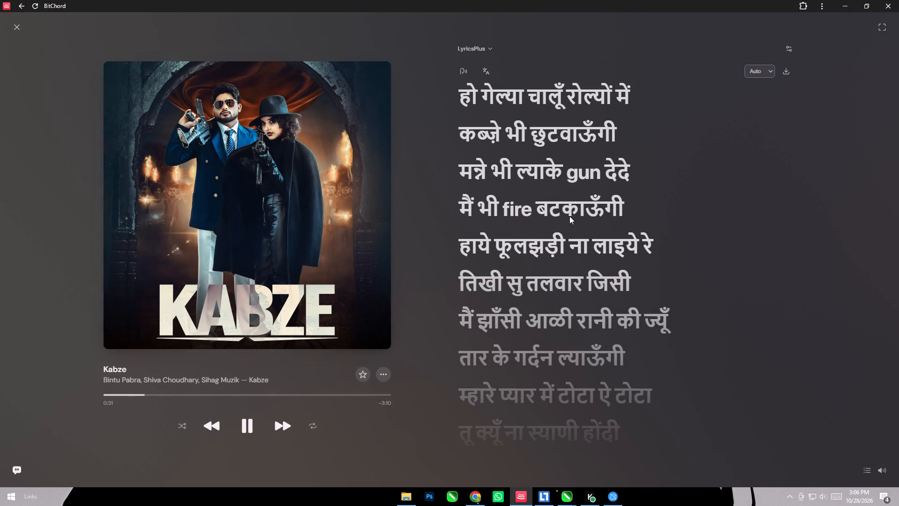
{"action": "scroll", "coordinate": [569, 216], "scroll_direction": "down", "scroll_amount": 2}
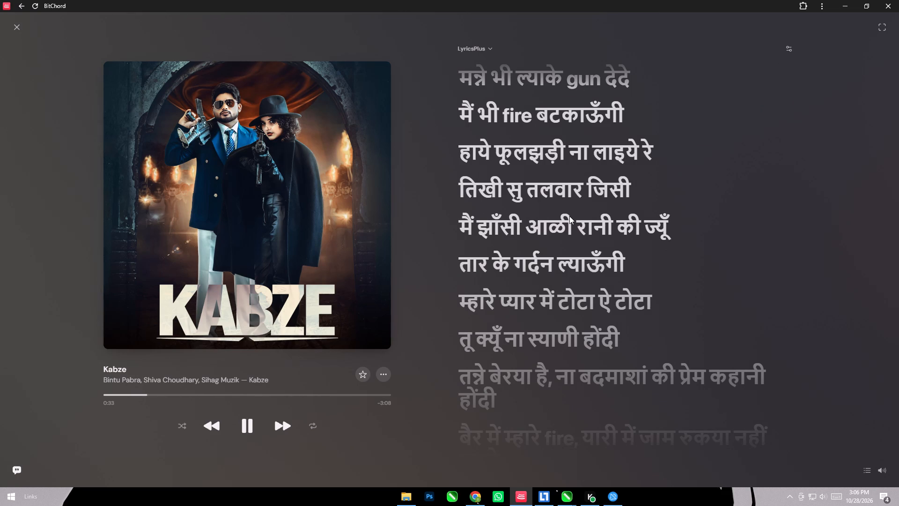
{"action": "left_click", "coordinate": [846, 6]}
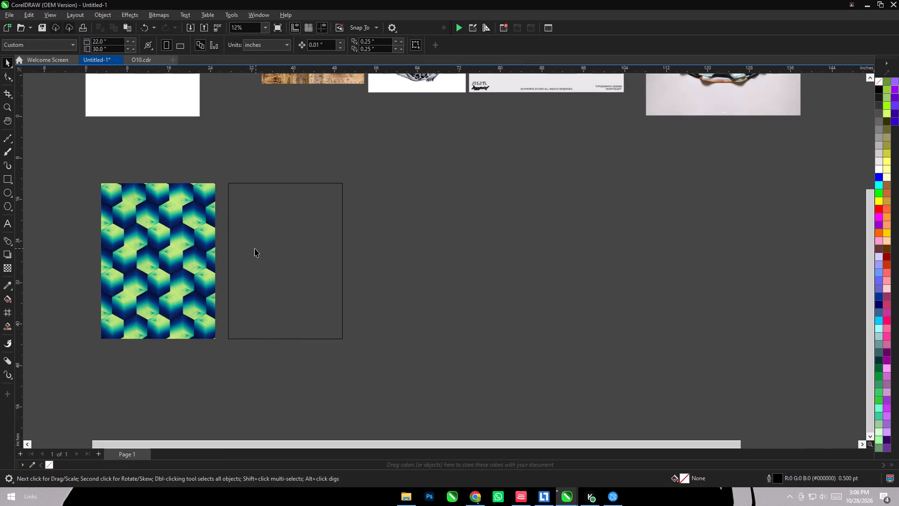
Trace a closed six-node outline around one complete cube near the pattern's upper-left area with the Pen tool.
{"action": "left_click", "coordinate": [255, 248]}
{"action": "scroll", "coordinate": [109, 193], "scroll_direction": "up", "scroll_amount": 13}
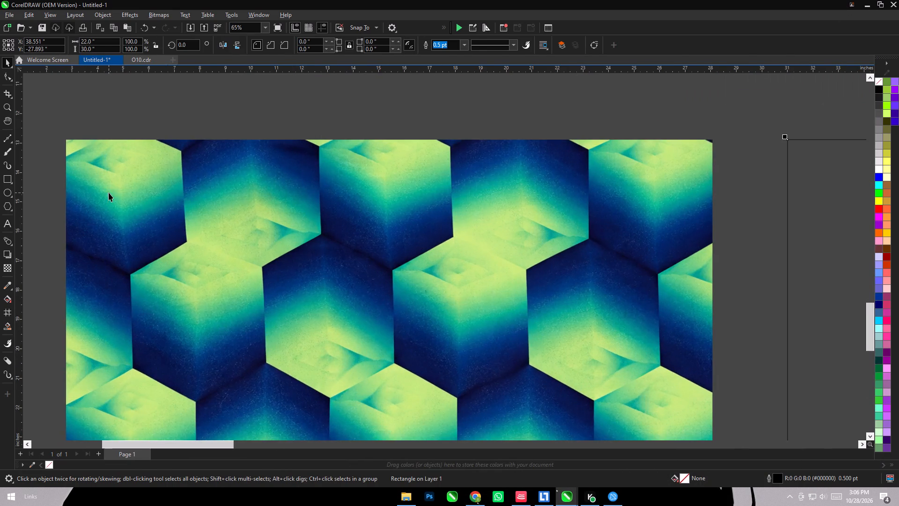
{"action": "scroll", "coordinate": [249, 147], "scroll_direction": "down", "scroll_amount": 5}
{"action": "scroll", "coordinate": [211, 255], "scroll_direction": "up", "scroll_amount": 7}
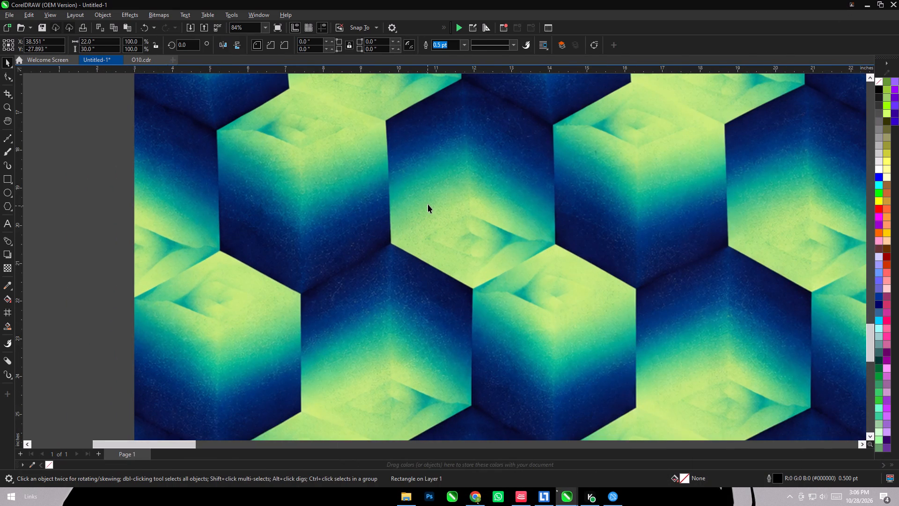
{"action": "left_click", "coordinate": [6, 144]}
{"action": "left_click_drag", "start_coordinate": [8, 136], "coordinate": [26, 168]}
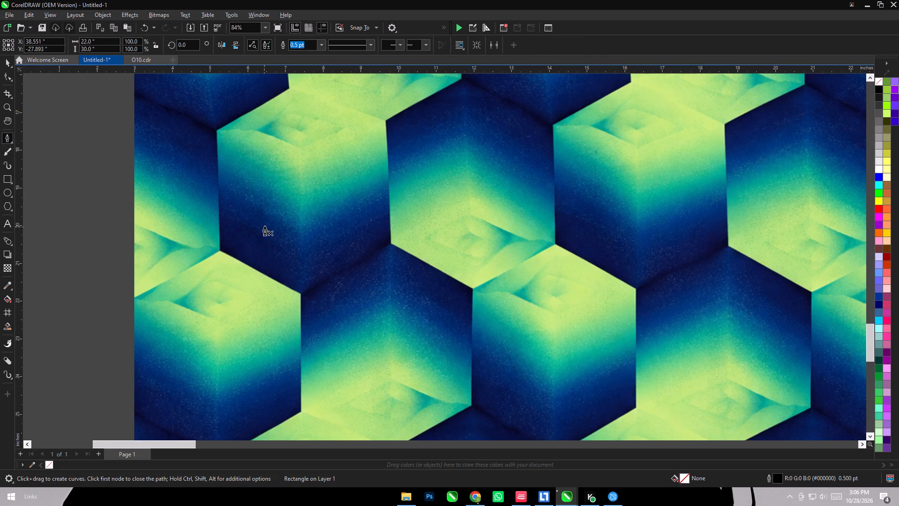
{"action": "left_click", "coordinate": [217, 249]}
{"action": "left_click", "coordinate": [211, 131], "text": "shift"}
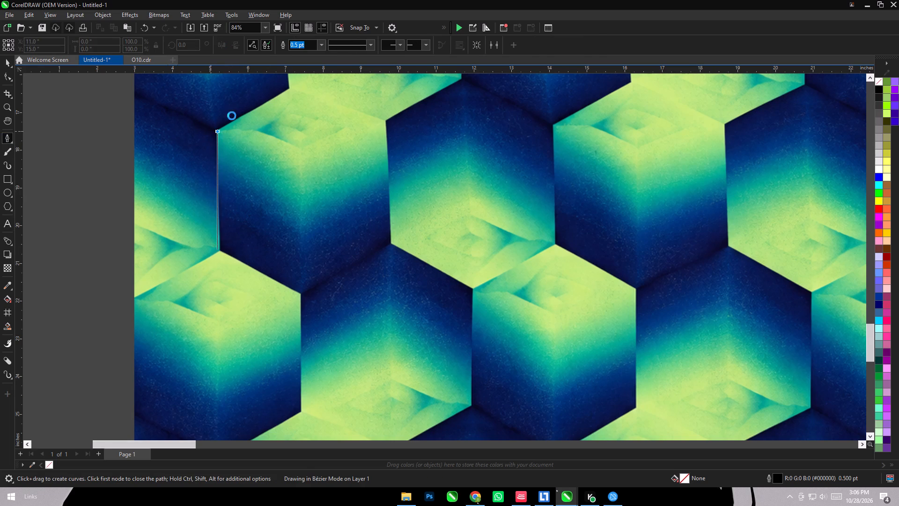
{"action": "scroll", "coordinate": [277, 86], "scroll_direction": "up", "scroll_amount": 6}
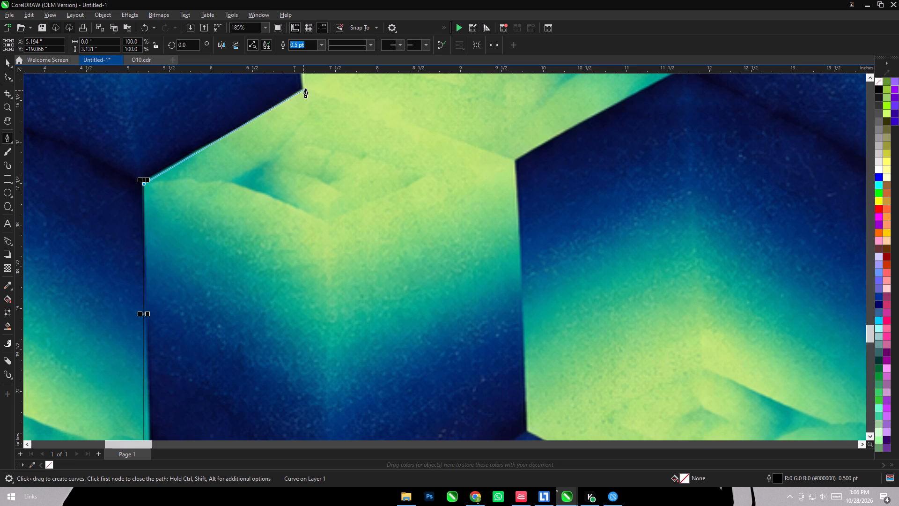
{"action": "left_click", "coordinate": [514, 159]}
{"action": "scroll", "coordinate": [514, 159], "scroll_direction": "down", "scroll_amount": 7}
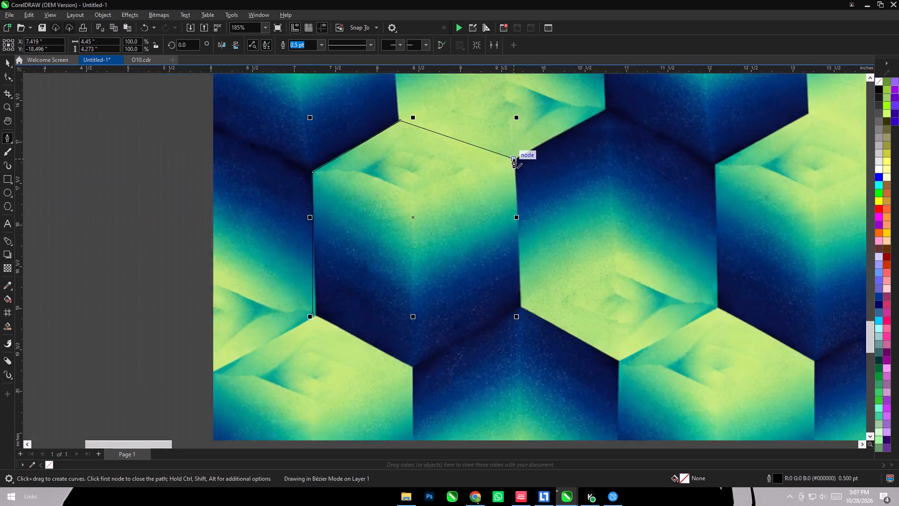
{"action": "scroll", "coordinate": [508, 265], "scroll_direction": "up", "scroll_amount": 6}
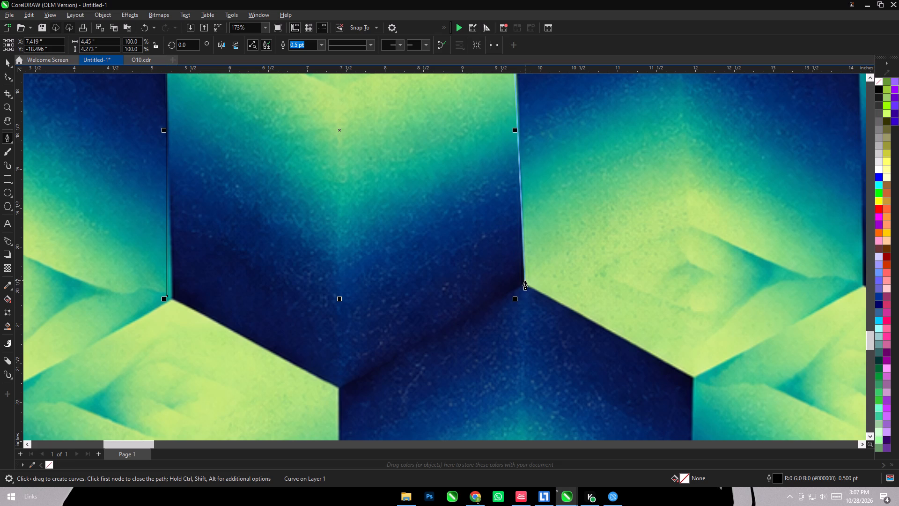
{"action": "left_click", "coordinate": [525, 281]}
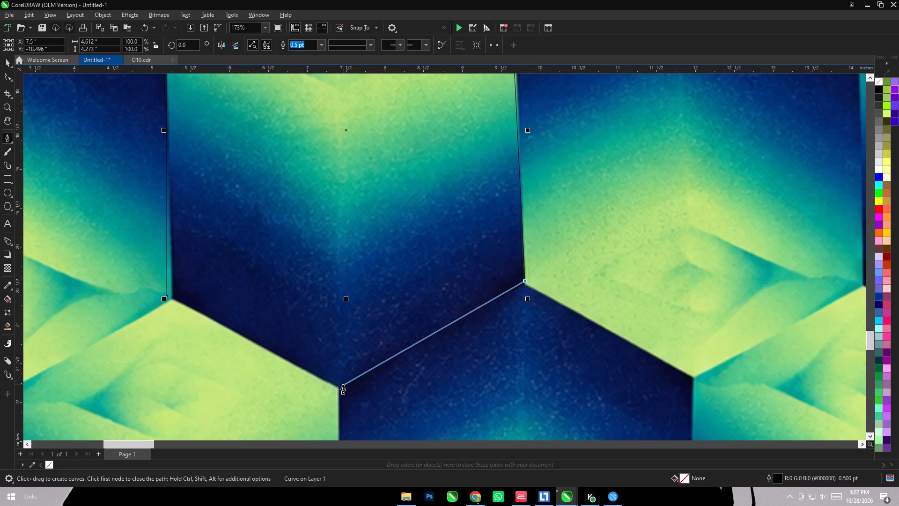
{"action": "left_click", "coordinate": [339, 387]}
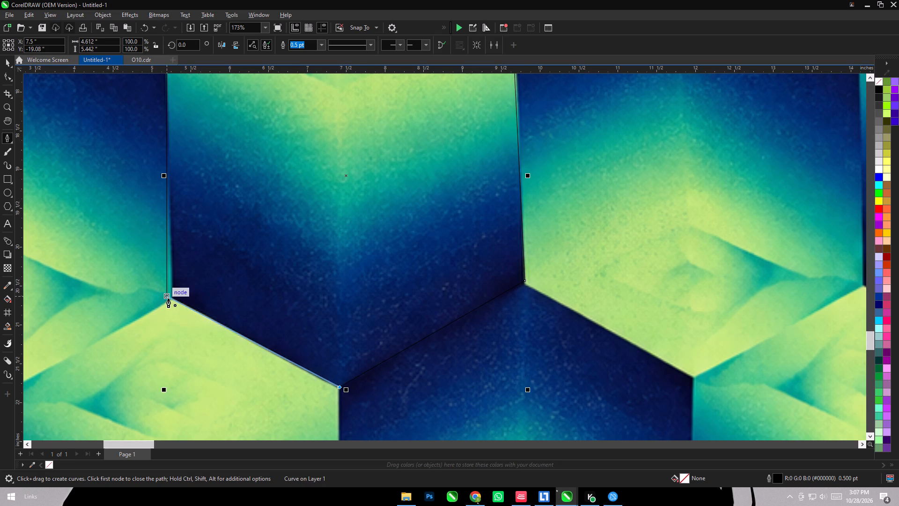
{"action": "left_click", "coordinate": [168, 298]}
Move the traced outline's lower-left node onto the cube's corner with the Shape tool.
{"action": "left_click", "coordinate": [10, 74]}
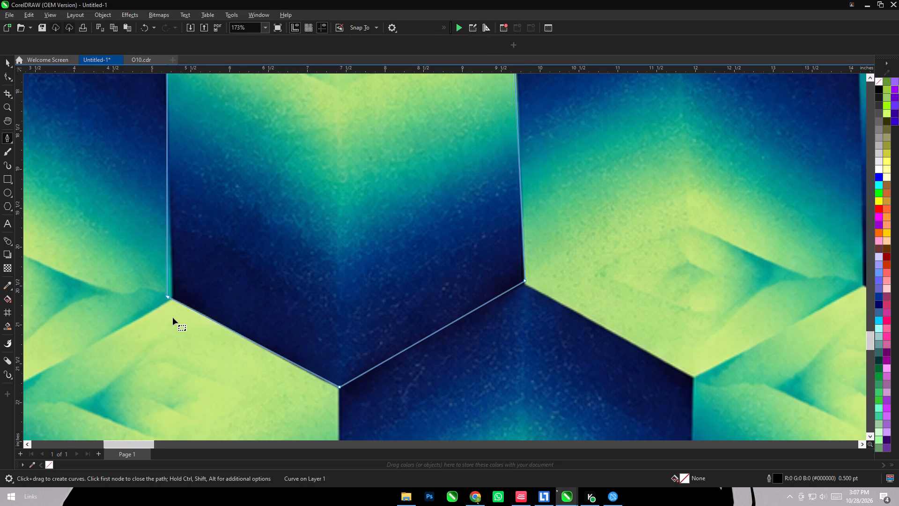
{"action": "scroll", "coordinate": [173, 318], "scroll_direction": "up", "scroll_amount": 10}
{"action": "left_click_drag", "start_coordinate": [157, 268], "coordinate": [170, 279]}
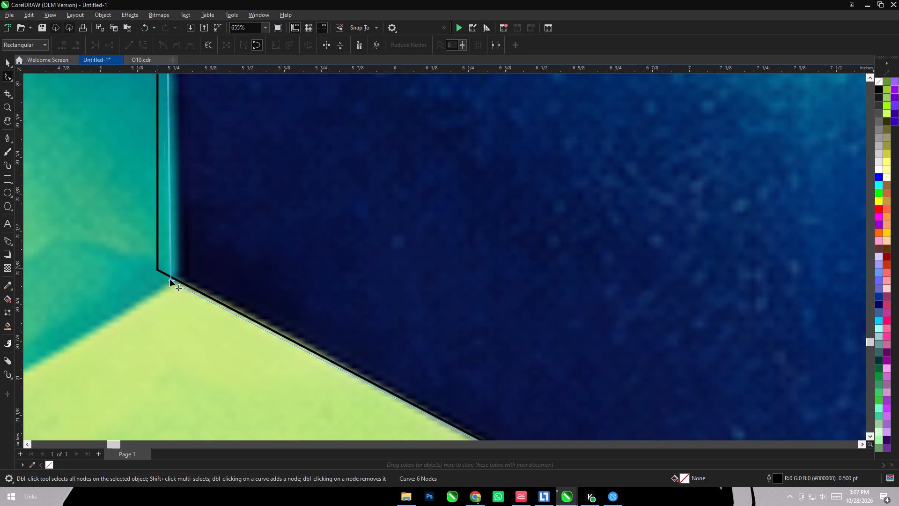
{"action": "left_click_drag", "start_coordinate": [170, 279], "coordinate": [178, 280]}
{"action": "scroll", "coordinate": [180, 276], "scroll_direction": "down", "scroll_amount": 15}
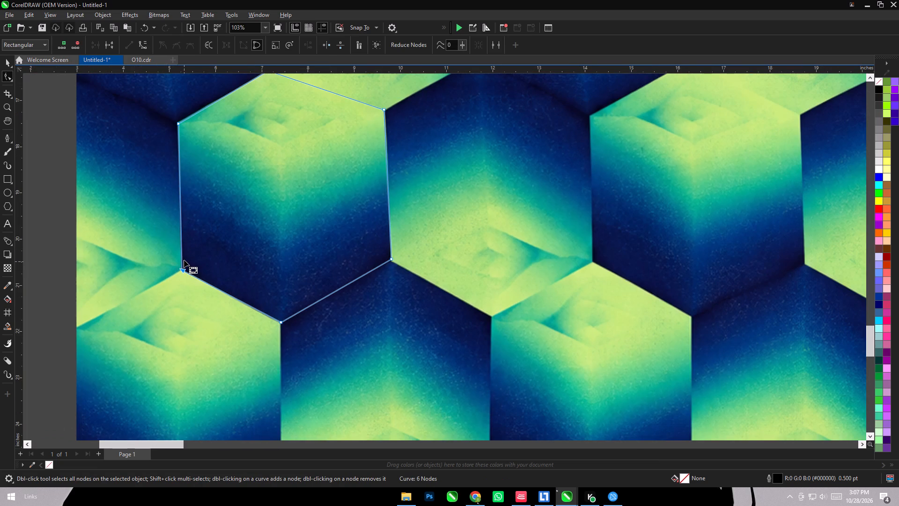
{"action": "scroll", "coordinate": [301, 328], "scroll_direction": "up", "scroll_amount": 16}
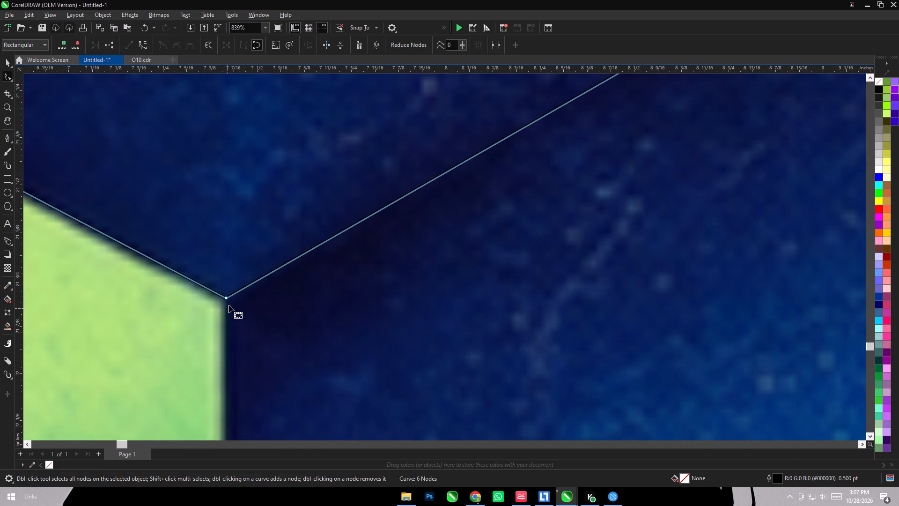
{"action": "left_click", "coordinate": [9, 66]}
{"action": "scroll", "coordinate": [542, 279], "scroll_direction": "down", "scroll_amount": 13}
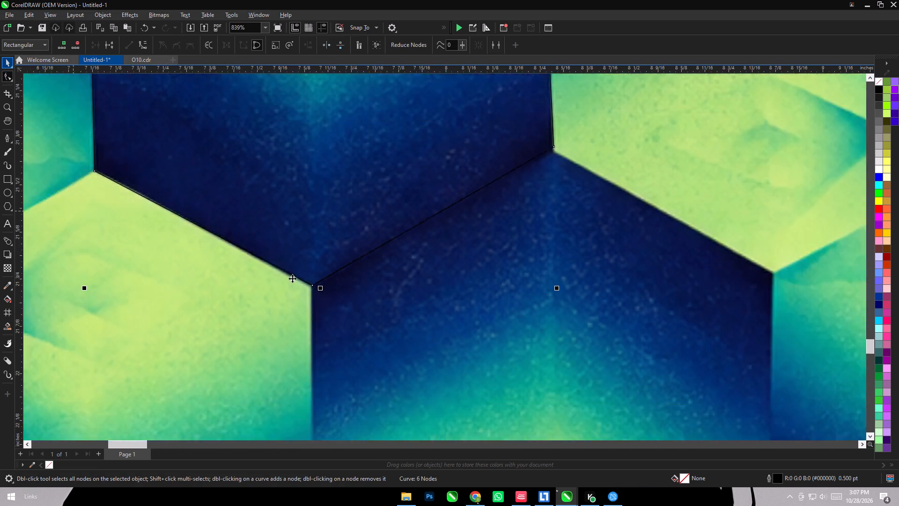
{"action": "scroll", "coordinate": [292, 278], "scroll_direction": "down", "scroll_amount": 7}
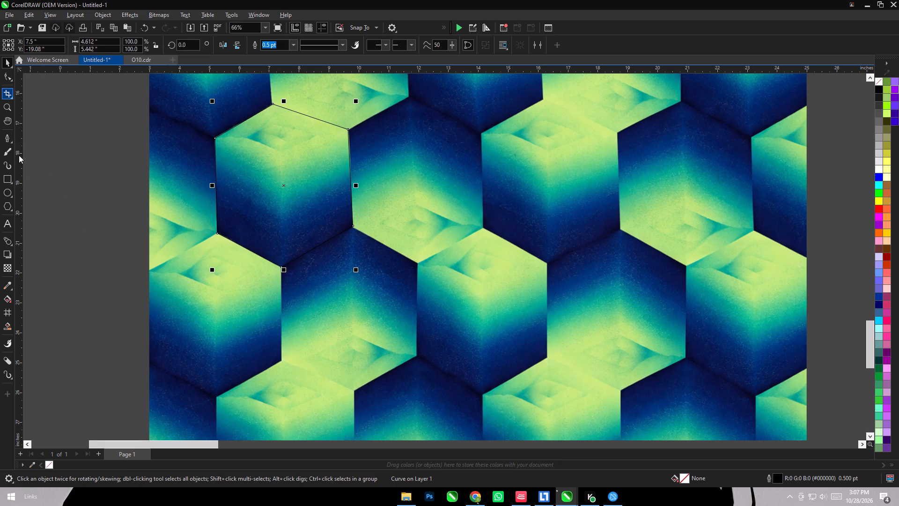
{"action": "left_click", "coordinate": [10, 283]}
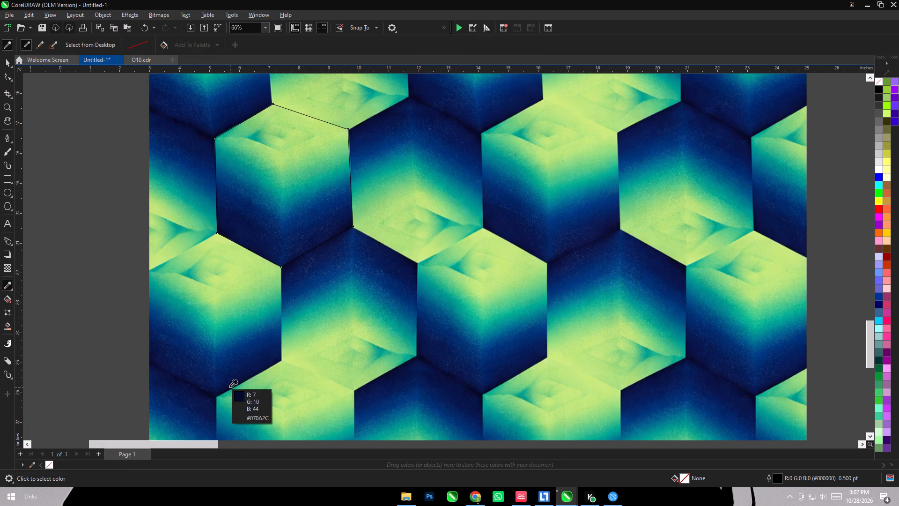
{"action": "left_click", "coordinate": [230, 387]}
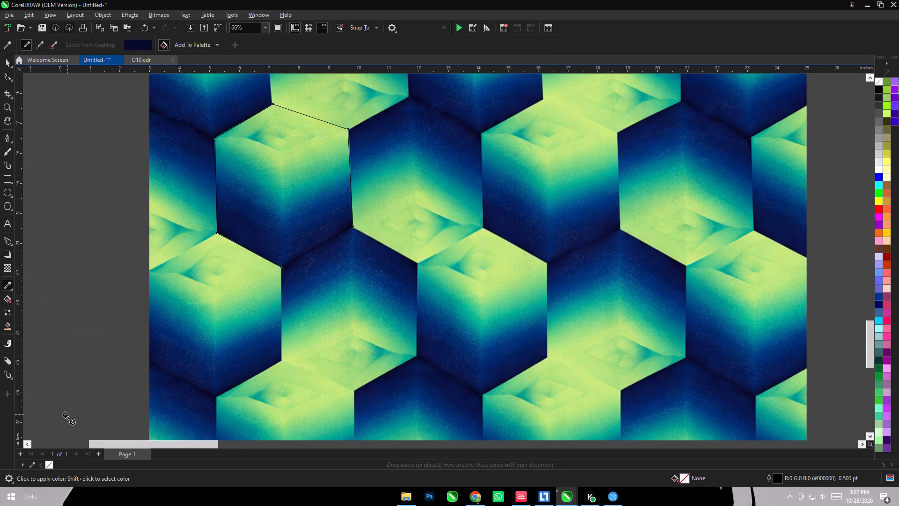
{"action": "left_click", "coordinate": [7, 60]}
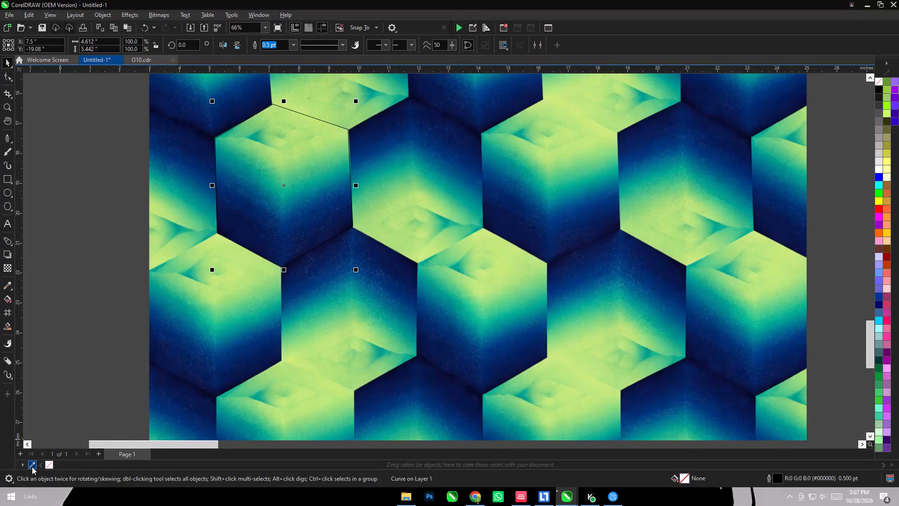
Sample five cube colours from the pattern into the document palette: near-black navy, dark navy, deep blue, teal and lime green.
{"action": "left_click", "coordinate": [32, 467]}
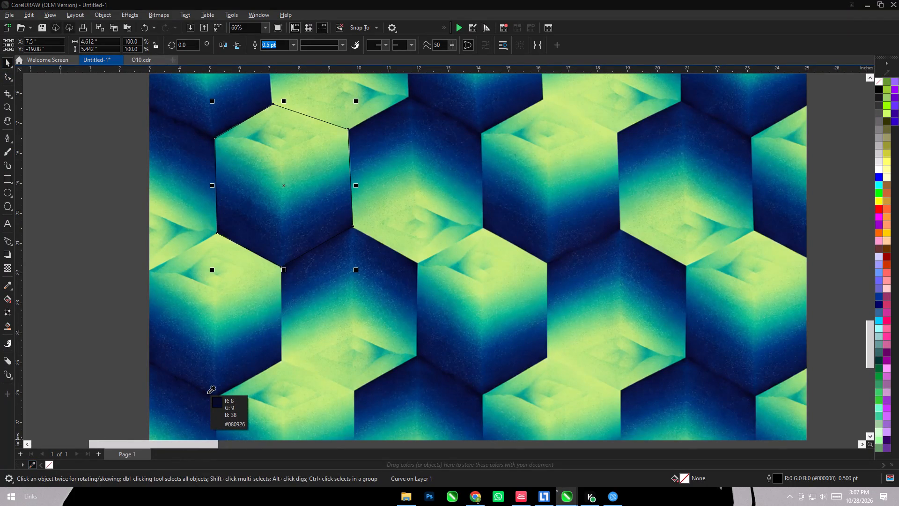
{"action": "left_click", "coordinate": [208, 393]}
{"action": "left_click", "coordinate": [31, 465]}
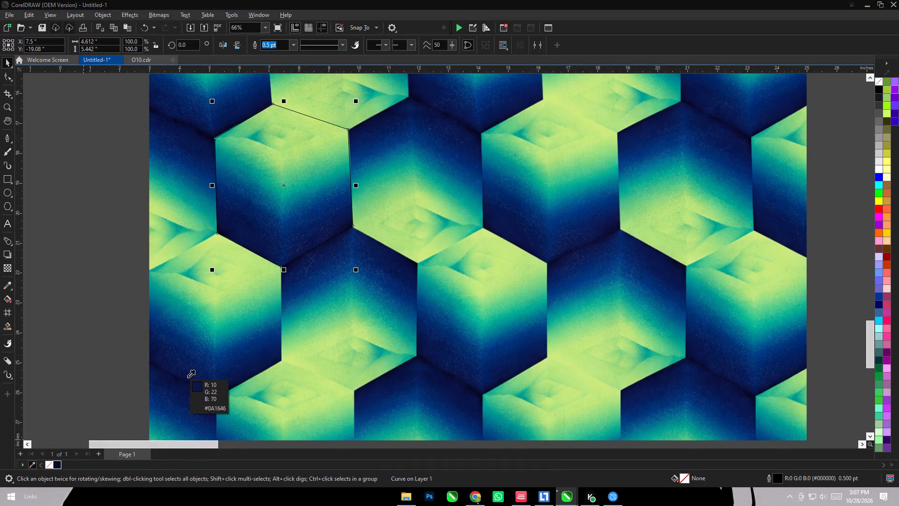
{"action": "left_click", "coordinate": [188, 377]}
{"action": "left_click", "coordinate": [31, 466]}
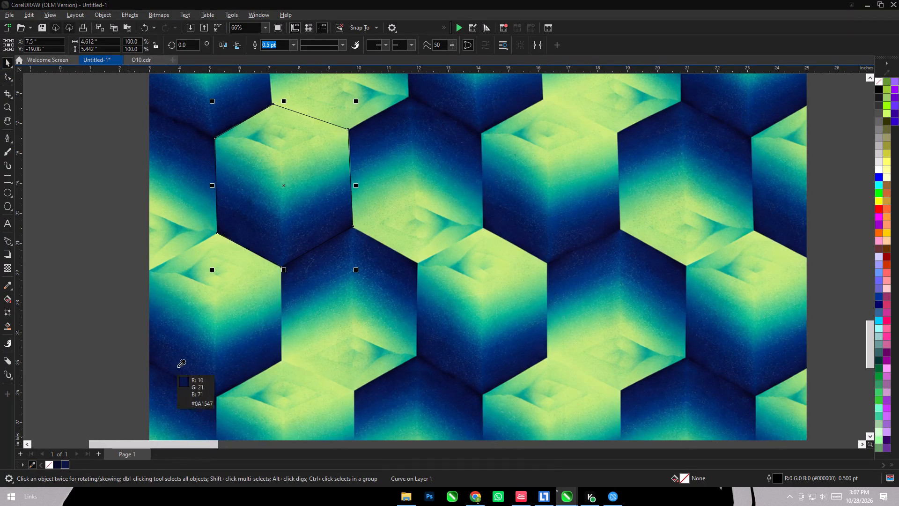
{"action": "left_click", "coordinate": [186, 350]}
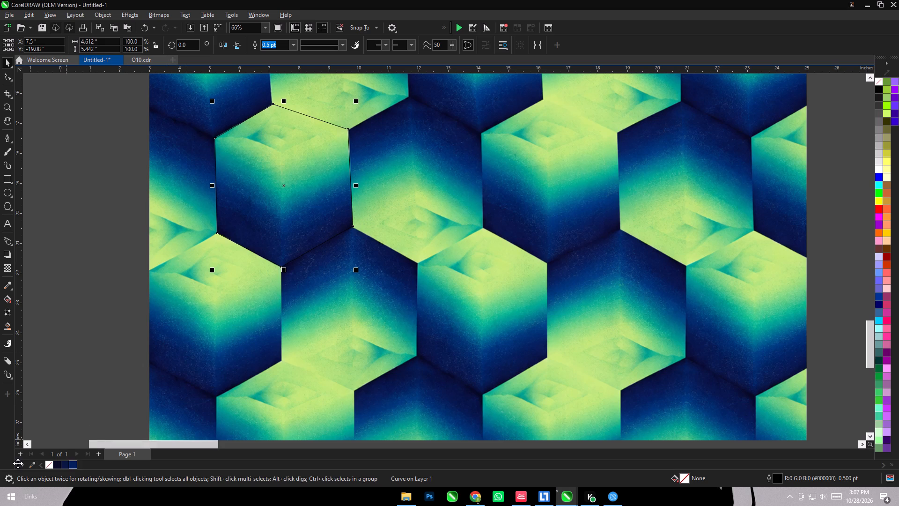
{"action": "left_click", "coordinate": [30, 465]}
{"action": "left_click", "coordinate": [184, 311]}
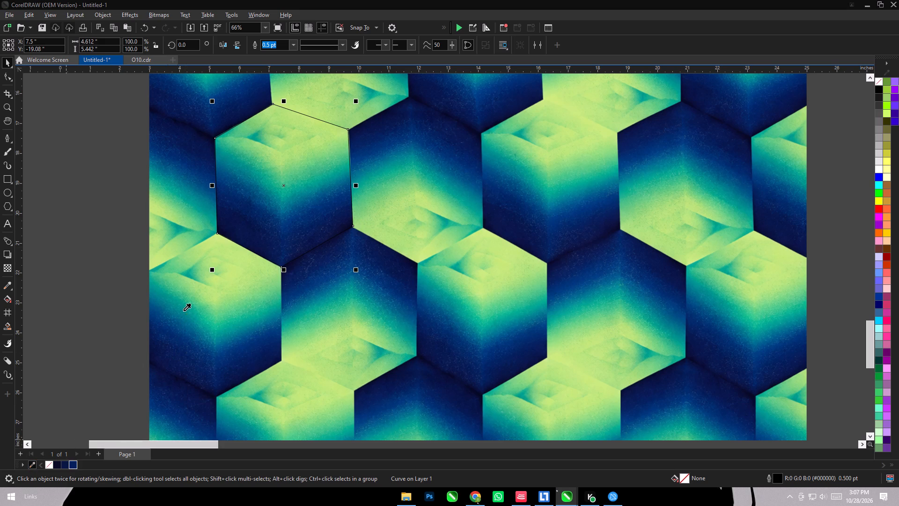
{"action": "left_click", "coordinate": [31, 463]}
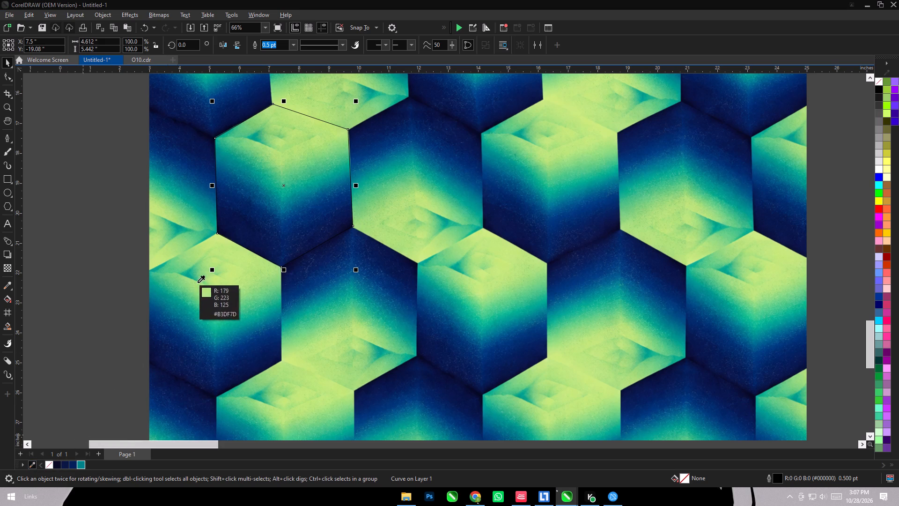
{"action": "left_click", "coordinate": [214, 296]}
Move the traced hexagon outline off the cube pattern into the empty area to its left and deselect it.
{"action": "scroll", "coordinate": [163, 272], "scroll_direction": "down", "scroll_amount": 6}
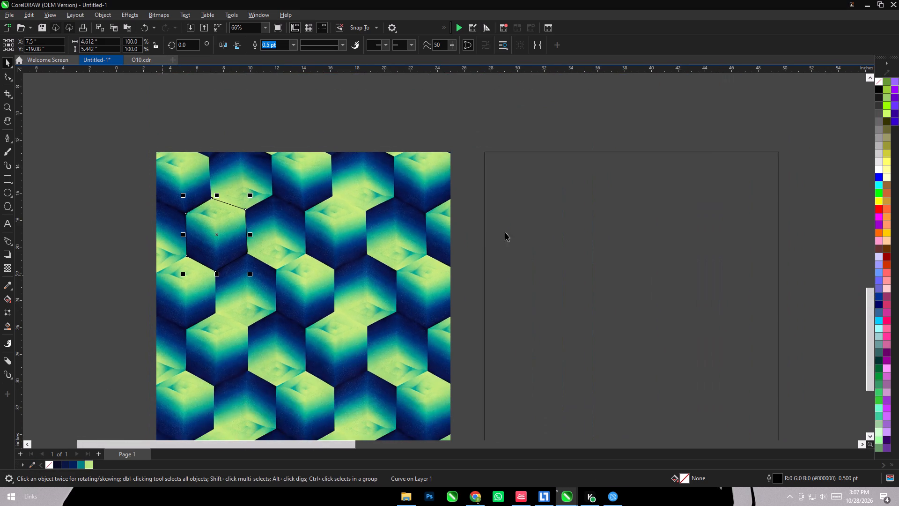
{"action": "scroll", "coordinate": [512, 225], "scroll_direction": "down", "scroll_amount": 1}
{"action": "scroll", "coordinate": [239, 212], "scroll_direction": "up", "scroll_amount": 7}
{"action": "scroll", "coordinate": [451, 194], "scroll_direction": "down", "scroll_amount": 6}
{"action": "left_click_drag", "start_coordinate": [398, 219], "coordinate": [397, 219]}
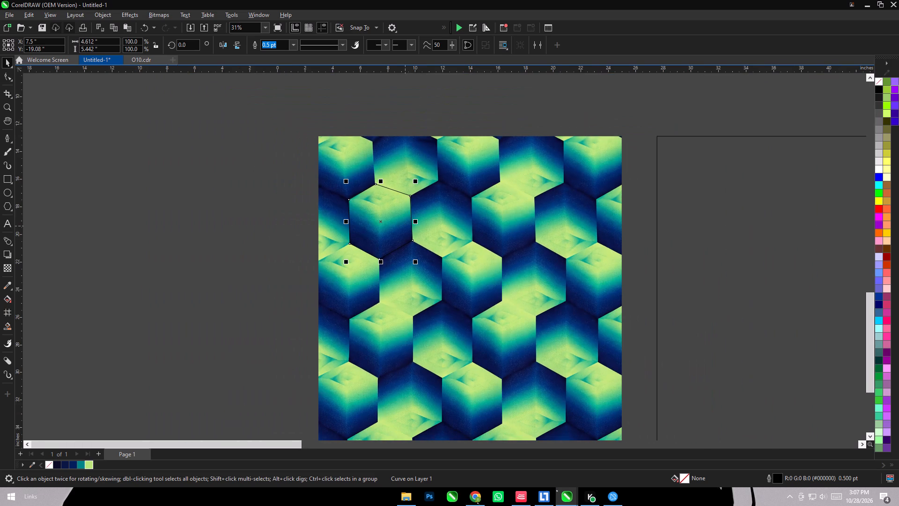
{"action": "left_click_drag", "start_coordinate": [397, 219], "coordinate": [234, 214]}
{"action": "left_click", "coordinate": [220, 289]}
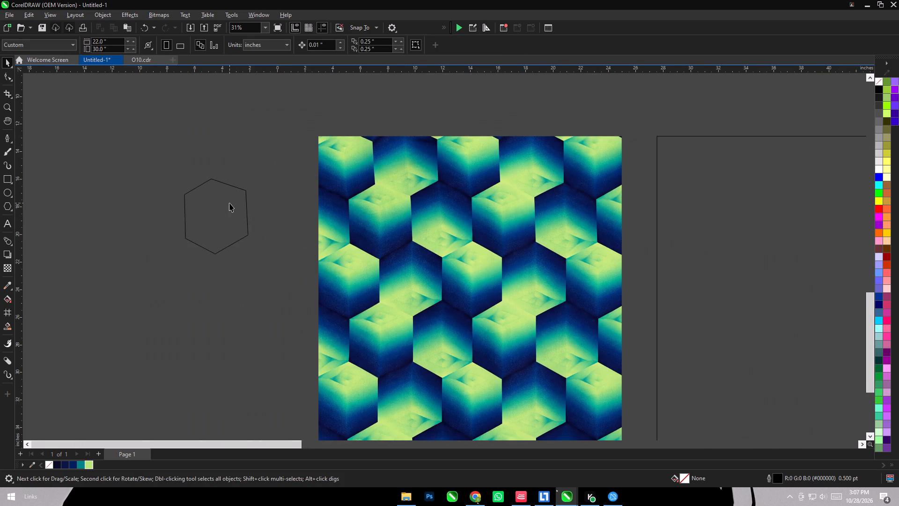
Draw a square about 4.6 × 4.6 inches left of the hexagon outline and place it level with the hexagon.
{"action": "scroll", "coordinate": [181, 228], "scroll_direction": "up", "scroll_amount": 2}
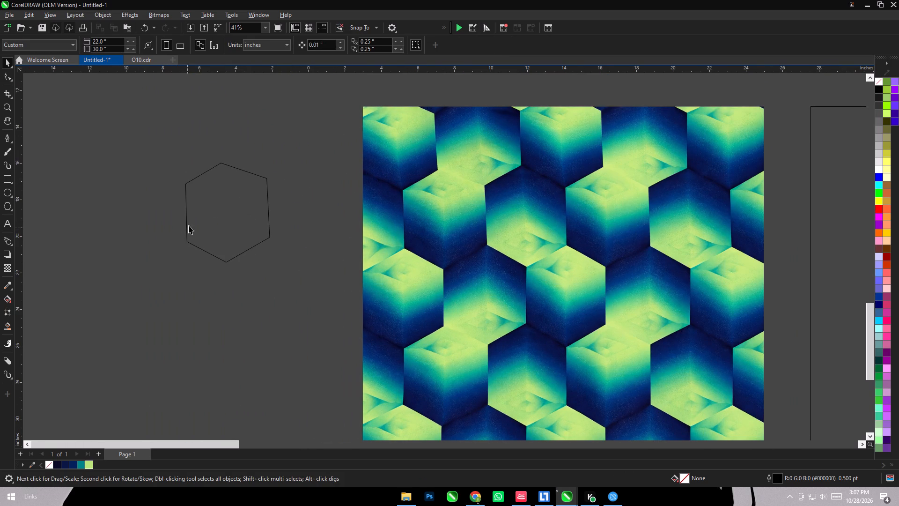
{"action": "scroll", "coordinate": [304, 171], "scroll_direction": "down", "scroll_amount": 4}
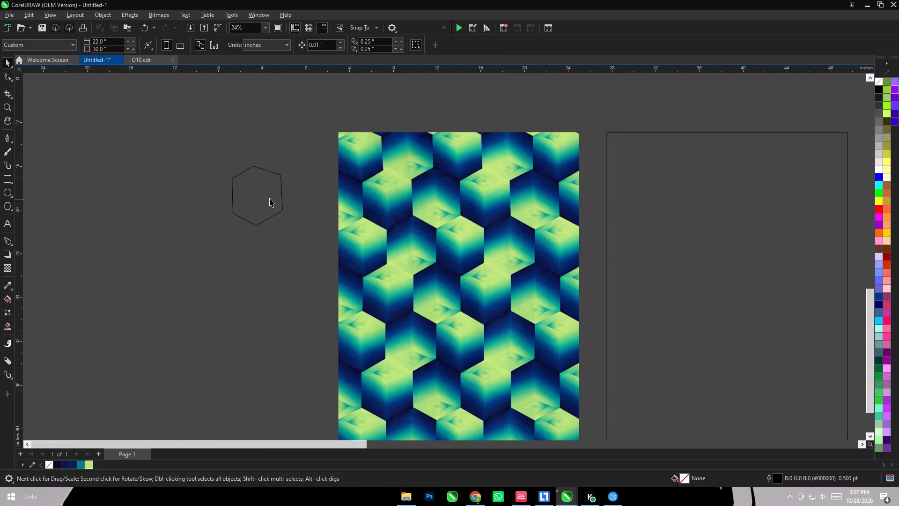
{"action": "scroll", "coordinate": [270, 197], "scroll_direction": "up", "scroll_amount": 3}
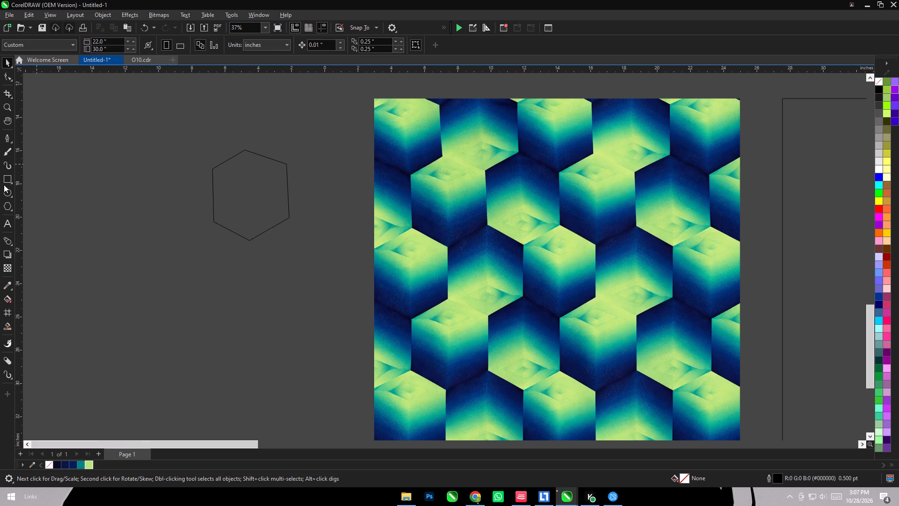
{"action": "left_click", "coordinate": [7, 183]}
{"action": "left_click_drag", "start_coordinate": [72, 198], "coordinate": [149, 275]}
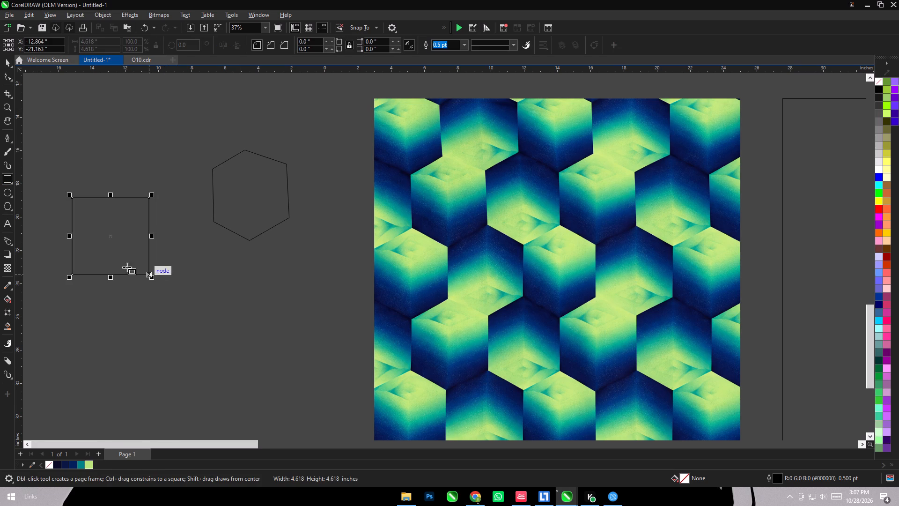
{"action": "left_click", "coordinate": [6, 62]}
{"action": "left_click_drag", "start_coordinate": [108, 246], "coordinate": [112, 218]}
Apply a vertical linear fountain fill from the square's top to its bottom and colour the bottom end near-black navy.
{"action": "left_click", "coordinate": [7, 298]}
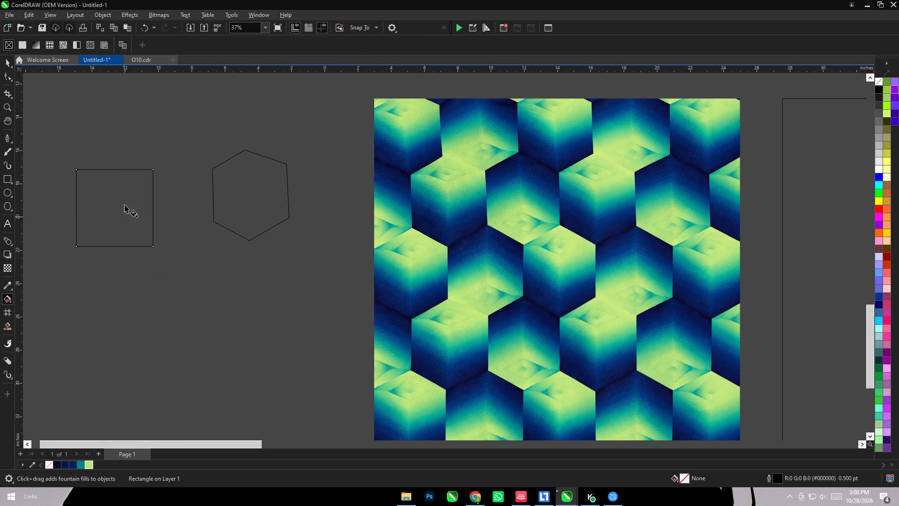
{"action": "left_click_drag", "start_coordinate": [114, 170], "coordinate": [114, 243], "text": "shift"}
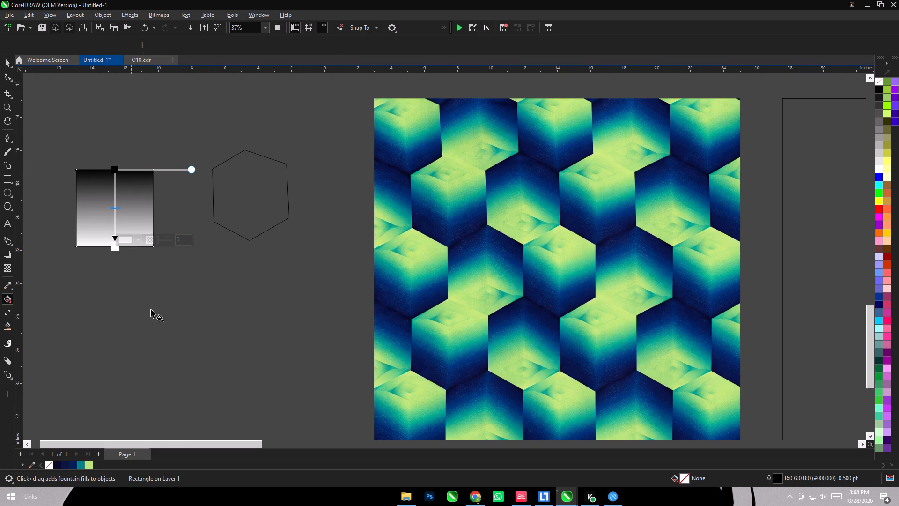
{"action": "left_click", "coordinate": [117, 248]}
{"action": "left_click", "coordinate": [56, 466]}
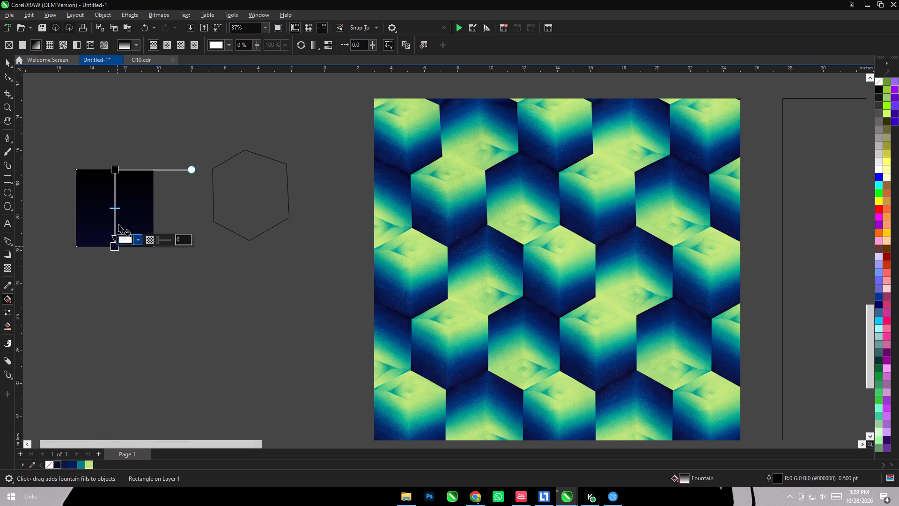
Add three intermediate colour nodes to the square's fountain fill at about 72%, 54% and 27%.
{"action": "scroll", "coordinate": [119, 222], "scroll_direction": "up", "scroll_amount": 5}
{"action": "double_click", "coordinate": [111, 227]}
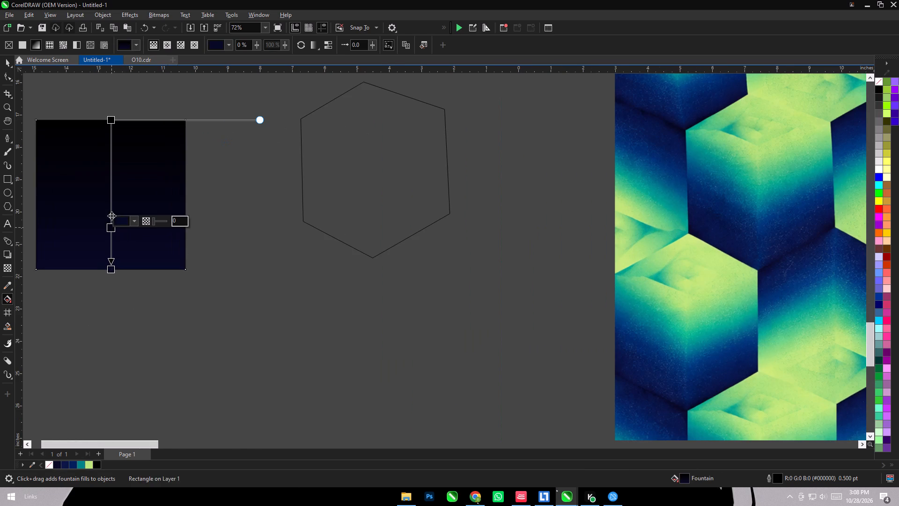
{"action": "double_click", "coordinate": [109, 201]}
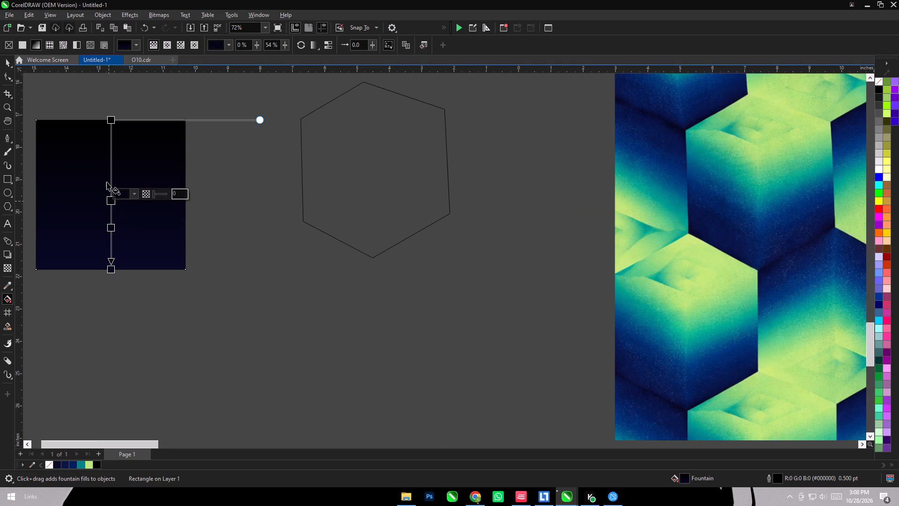
{"action": "double_click", "coordinate": [111, 161]}
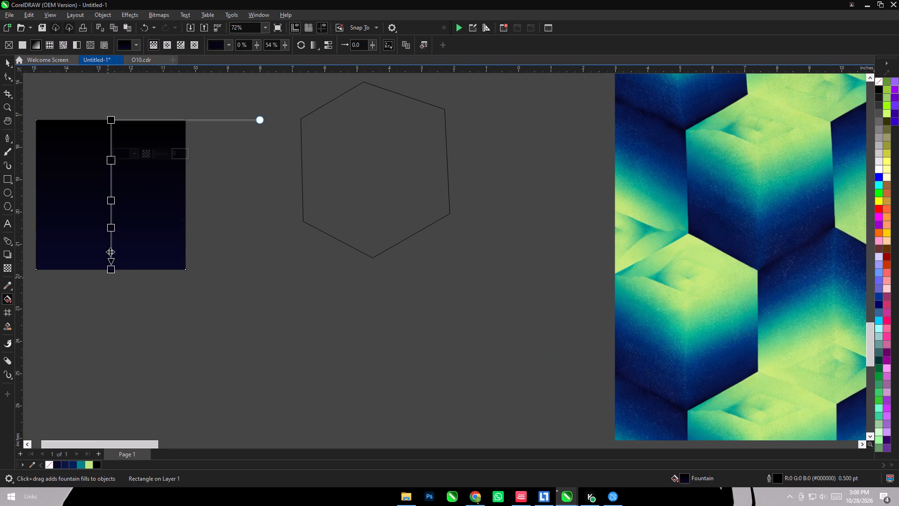
Colour the remaining fountain nodes from the sampled palette: dark navy at 72%, deep blue at 54%, teal at 27% and lime green at the top.
{"action": "left_click", "coordinate": [111, 228]}
{"action": "left_click", "coordinate": [65, 466]}
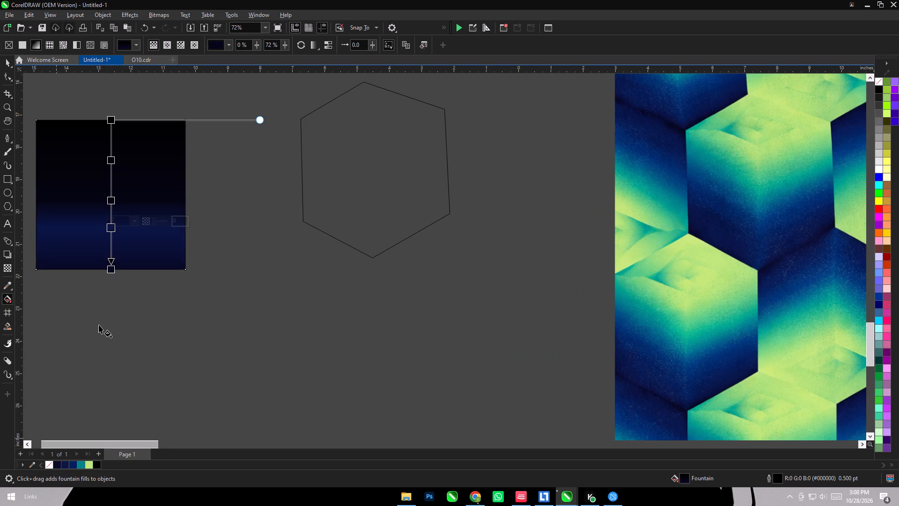
{"action": "left_click", "coordinate": [110, 200]}
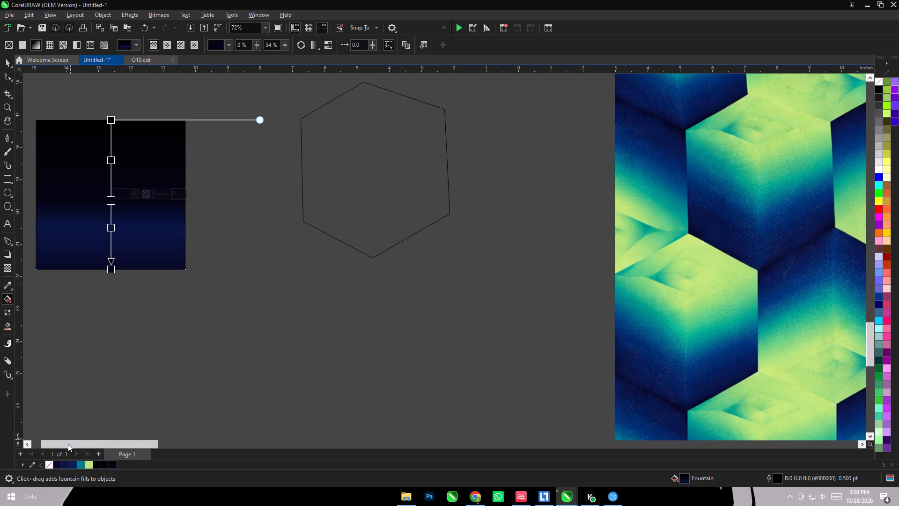
{"action": "left_click", "coordinate": [74, 464]}
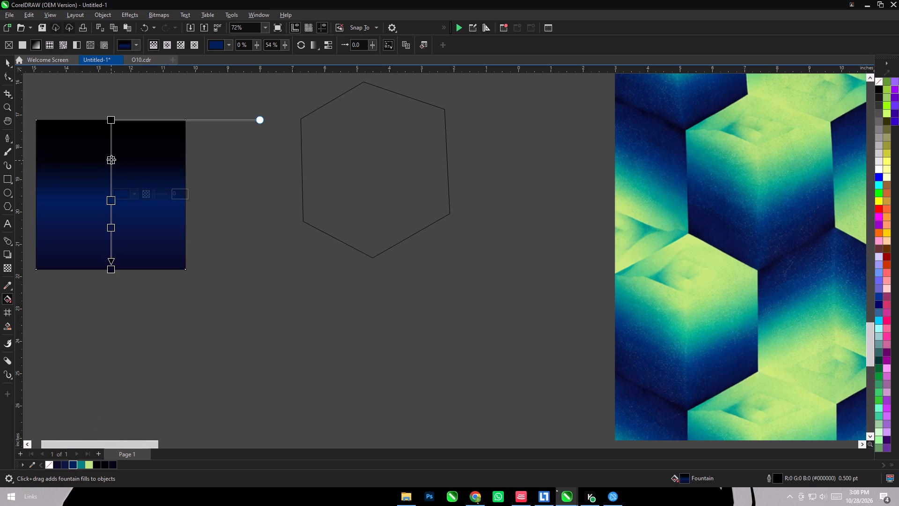
{"action": "left_click", "coordinate": [111, 159]}
{"action": "left_click", "coordinate": [80, 466]}
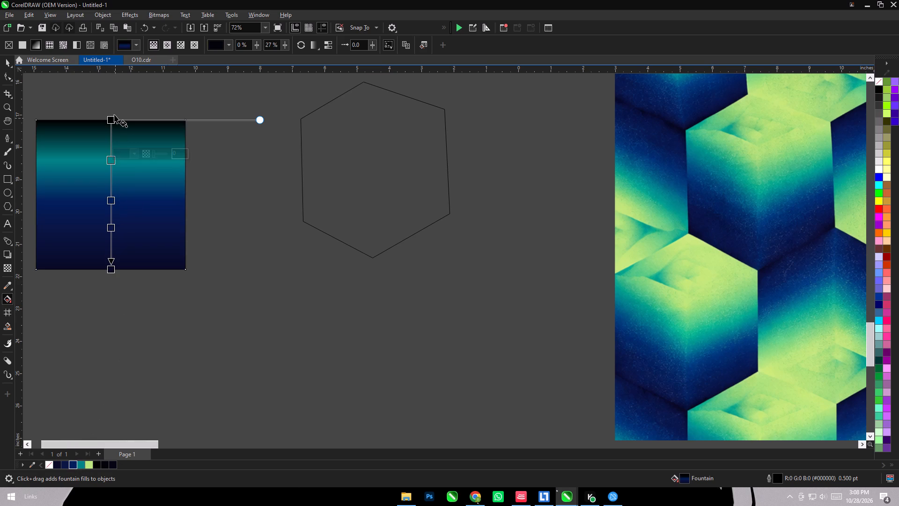
{"action": "left_click", "coordinate": [111, 120]}
{"action": "left_click", "coordinate": [91, 466]}
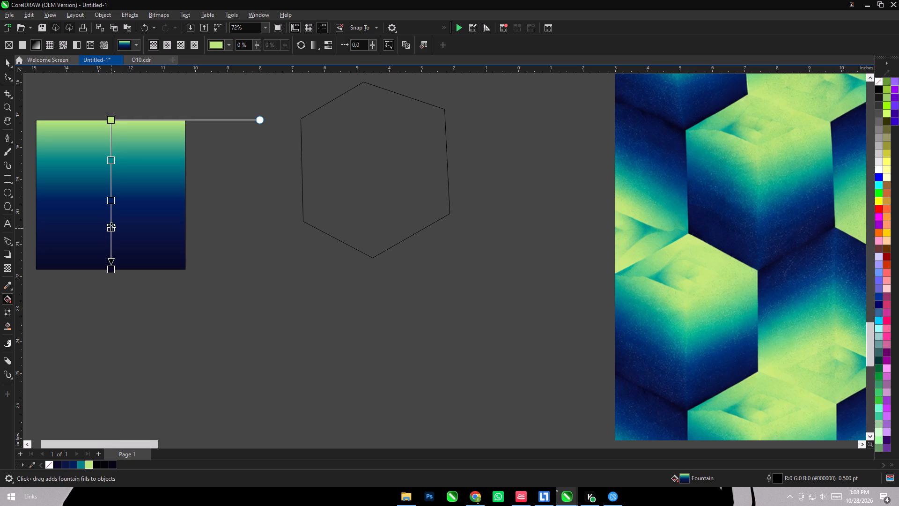
Shift the fill's dark navy, deep blue and teal nodes lower, placing dark navy at 82% and teal at 36%.
{"action": "left_click_drag", "start_coordinate": [111, 226], "coordinate": [111, 242]}
{"action": "left_click_drag", "start_coordinate": [112, 201], "coordinate": [113, 221]}
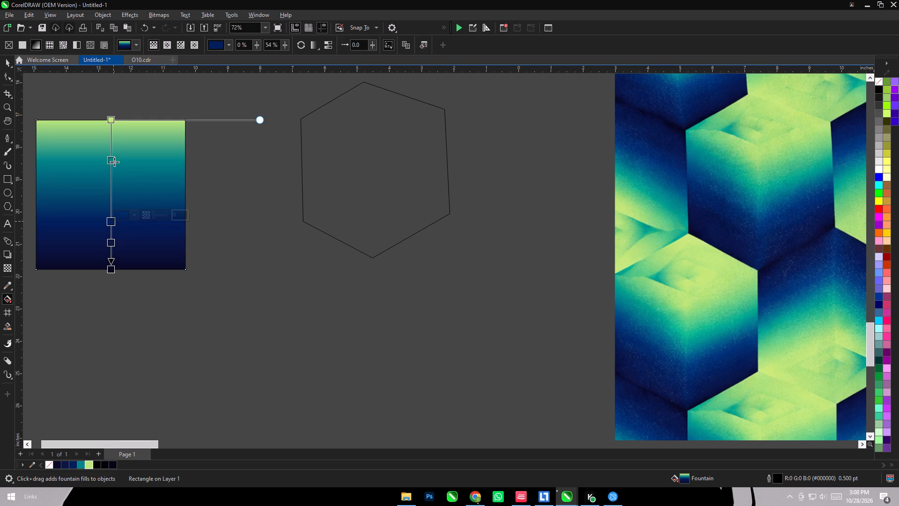
{"action": "left_click_drag", "start_coordinate": [113, 162], "coordinate": [113, 192]}
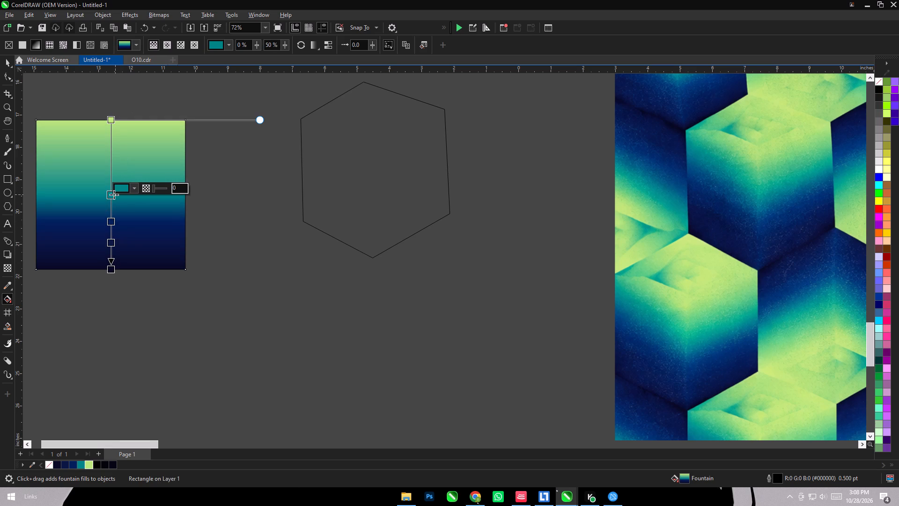
{"action": "left_click_drag", "start_coordinate": [113, 194], "coordinate": [111, 174]}
Inset the fountain fill's lime start and near-black navy end slightly from the square's top and bottom edges.
{"action": "left_click_drag", "start_coordinate": [110, 119], "coordinate": [110, 120]}
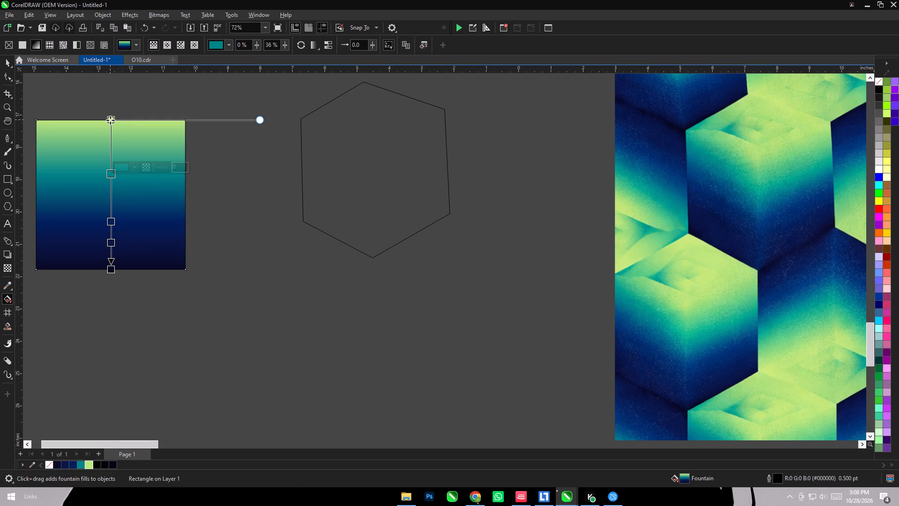
{"action": "left_click_drag", "start_coordinate": [110, 120], "coordinate": [110, 130]}
{"action": "left_click_drag", "start_coordinate": [113, 248], "coordinate": [112, 242]}
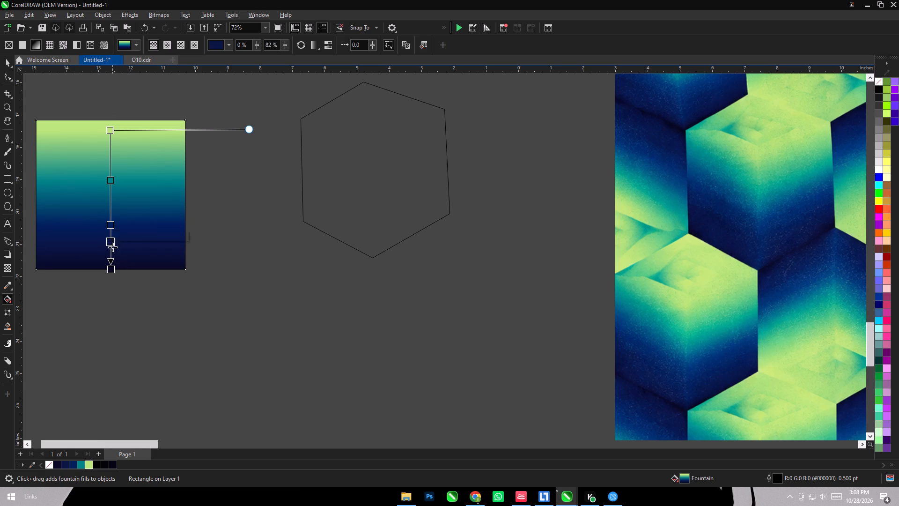
{"action": "left_click_drag", "start_coordinate": [113, 270], "coordinate": [111, 264]}
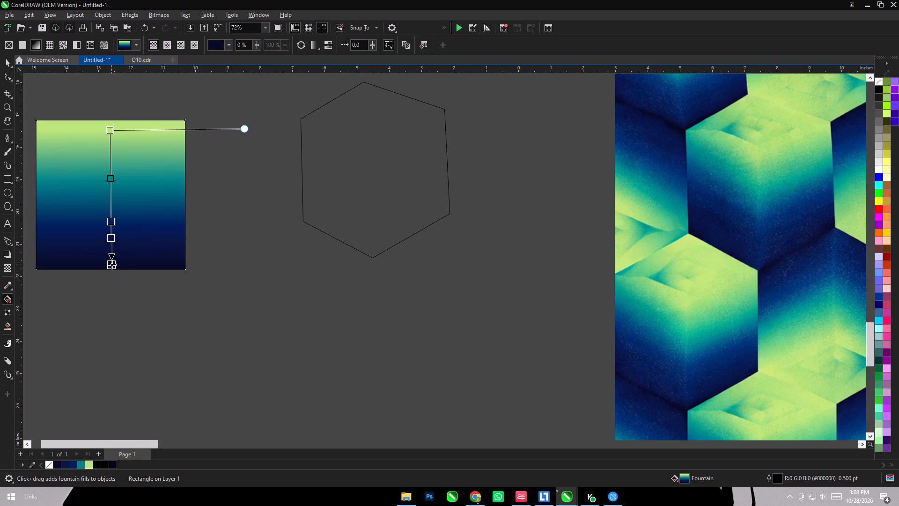
{"action": "left_click_drag", "start_coordinate": [111, 264], "coordinate": [108, 262]}
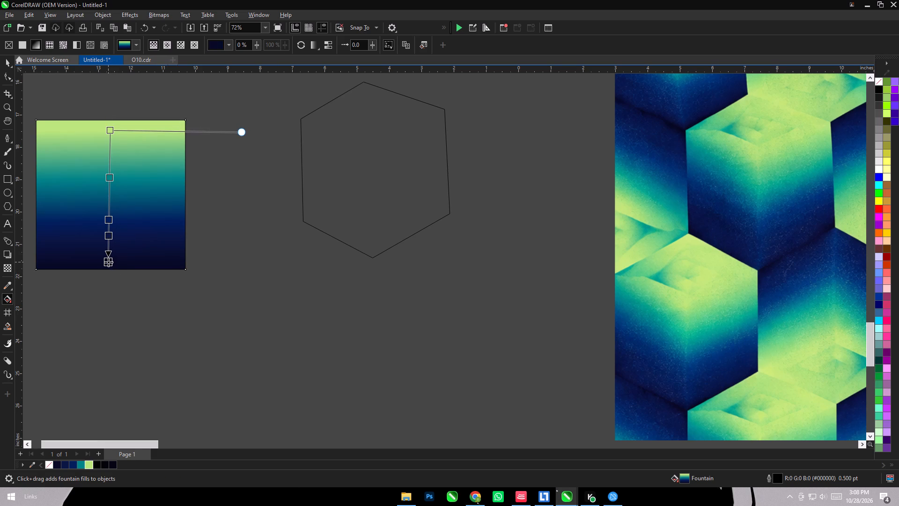
Inset the ends of the square's fountain fill further, raising the near-black navy end slightly and lowering the lime start.
{"action": "left_click_drag", "start_coordinate": [108, 262], "coordinate": [109, 260]}
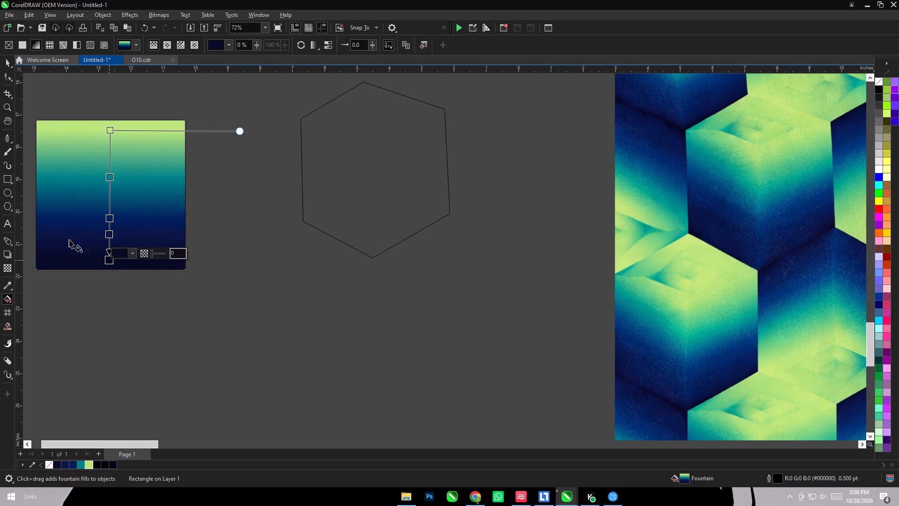
{"action": "left_click_drag", "start_coordinate": [111, 128], "coordinate": [111, 131]}
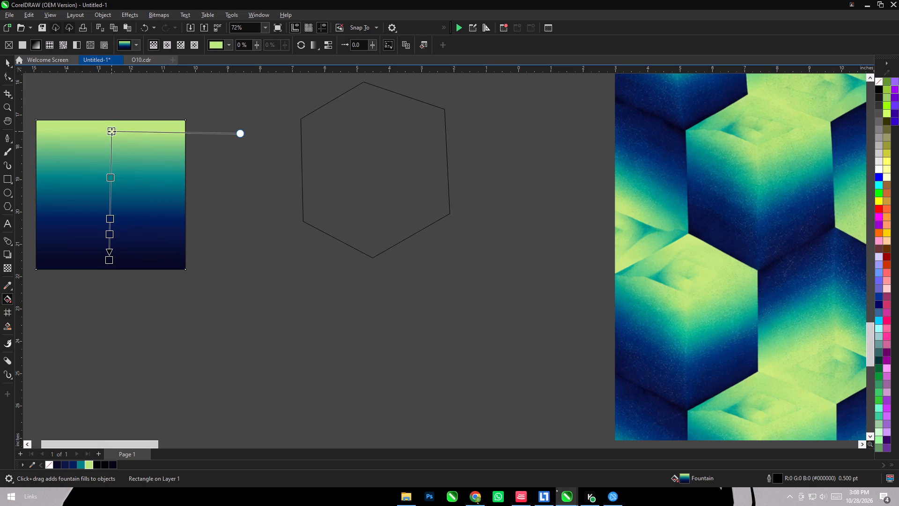
{"action": "left_click_drag", "start_coordinate": [111, 131], "coordinate": [111, 136]}
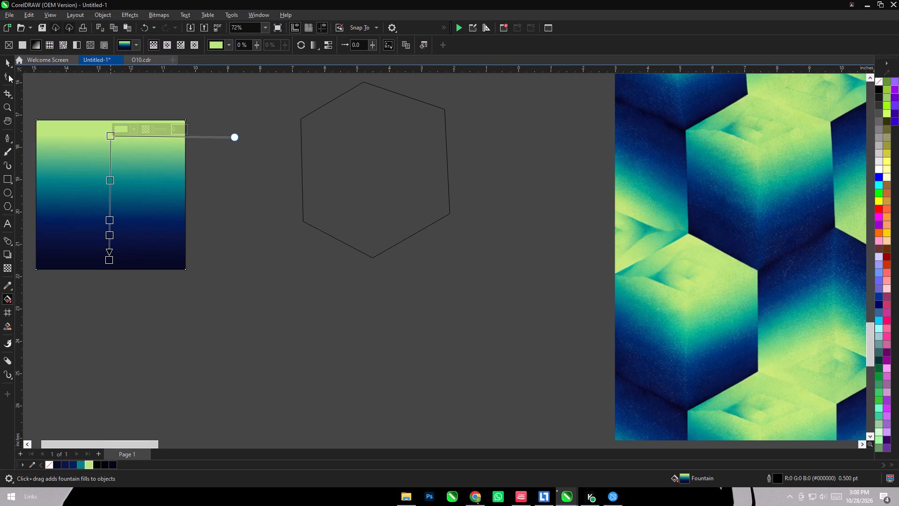
{"action": "left_click", "coordinate": [3, 62]}
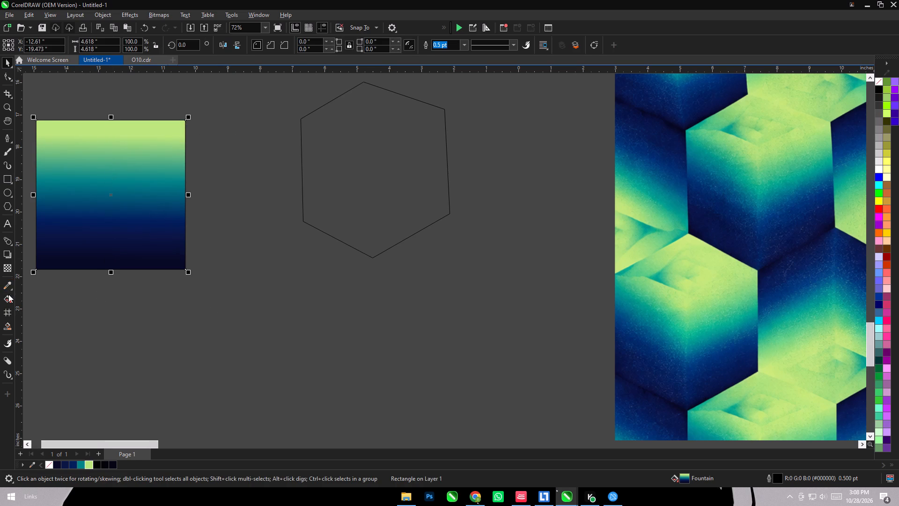
Copy the square's fountain fill onto the empty hexagon with the Attributes eyedropper.
{"action": "left_click_drag", "start_coordinate": [7, 285], "coordinate": [31, 300]}
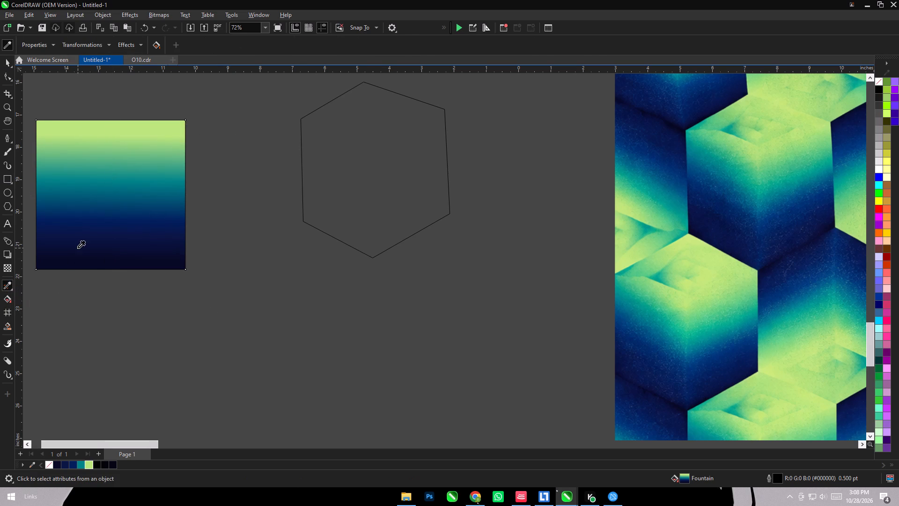
{"action": "left_click", "coordinate": [78, 248]}
{"action": "left_click", "coordinate": [389, 166]}
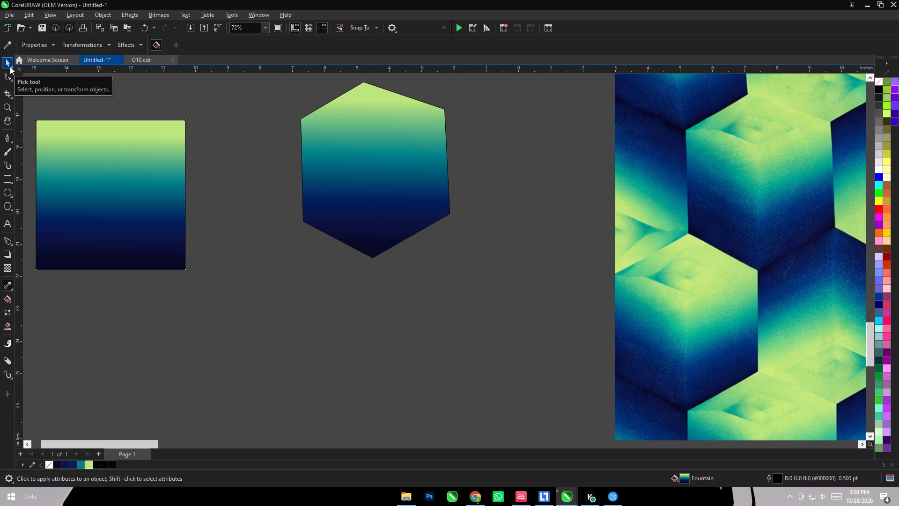
{"action": "scroll", "coordinate": [315, 206], "scroll_direction": "down", "scroll_amount": 7}
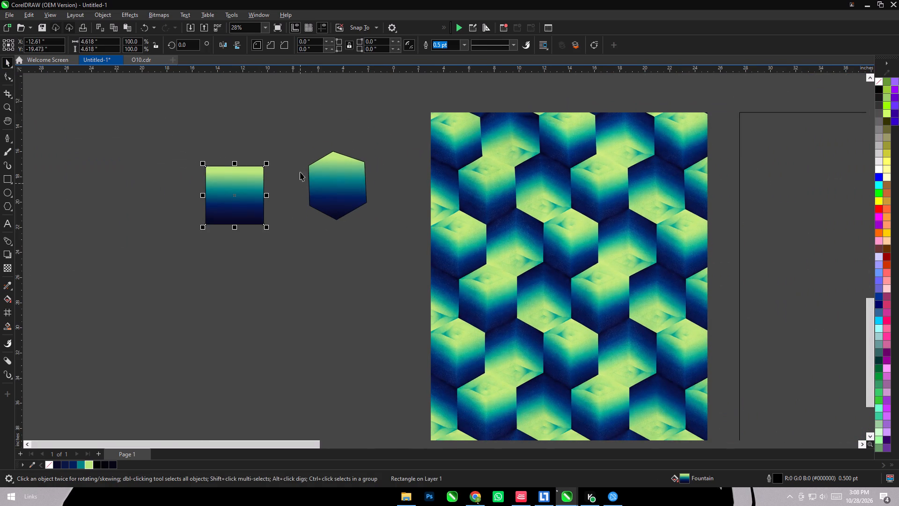
Draw a rectangle about 3.21 × 9.18 inches over the hexagon's left half, moving its right edge close to the bottom vertex.
{"action": "left_click", "coordinate": [336, 190]}
{"action": "scroll", "coordinate": [339, 192], "scroll_direction": "up", "scroll_amount": 3}
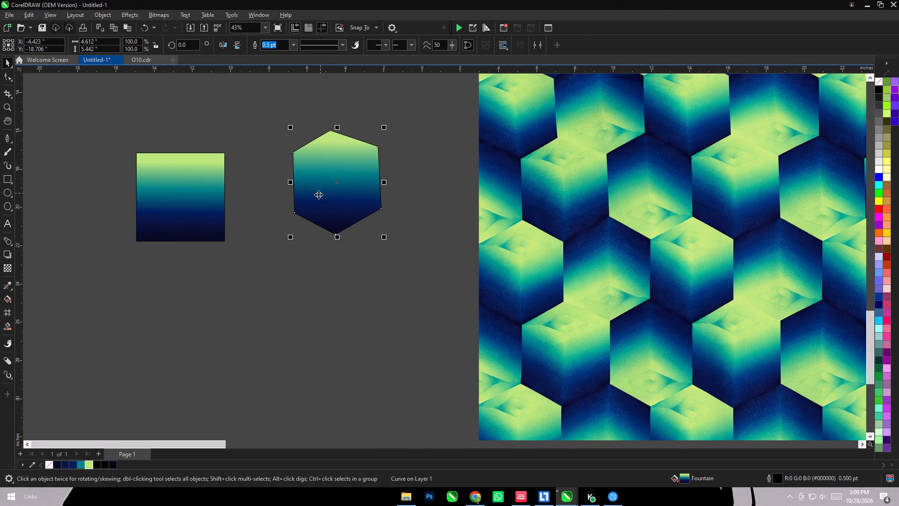
{"action": "left_click", "coordinate": [5, 178]}
{"action": "left_click_drag", "start_coordinate": [272, 97], "coordinate": [336, 273]}
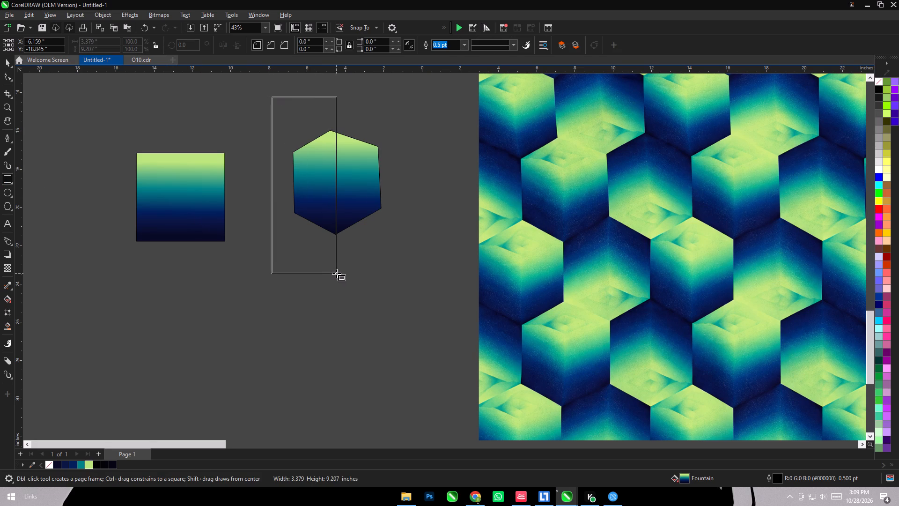
{"action": "left_click_drag", "start_coordinate": [336, 273], "coordinate": [333, 273]}
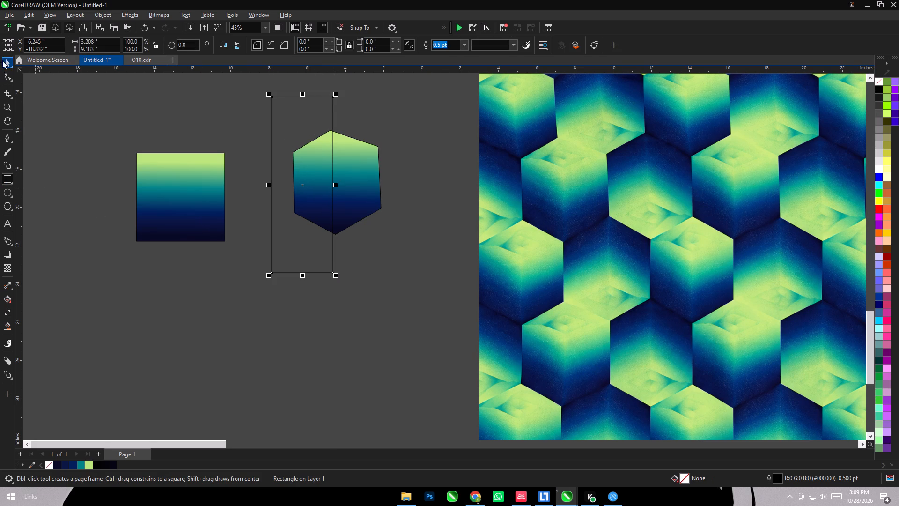
{"action": "left_click", "coordinate": [7, 60]}
{"action": "scroll", "coordinate": [422, 172], "scroll_direction": "up", "scroll_amount": 8}
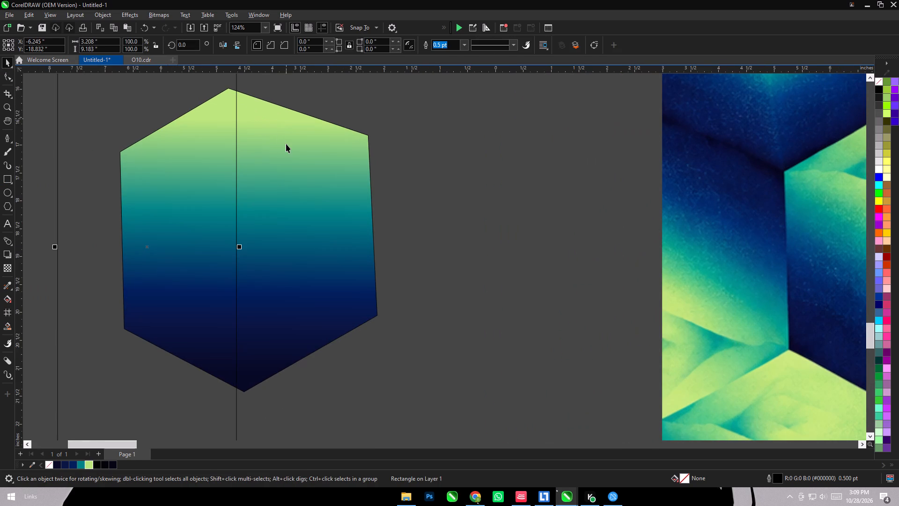
{"action": "left_click", "coordinate": [286, 144], "text": "shift"}
{"action": "left_click", "coordinate": [366, 364]}
{"action": "left_click_drag", "start_coordinate": [195, 252], "coordinate": [207, 252]}
Trim the hexagon's left half away with the rectangle and delete the rectangle.
{"action": "left_click", "coordinate": [337, 225], "text": "shift"}
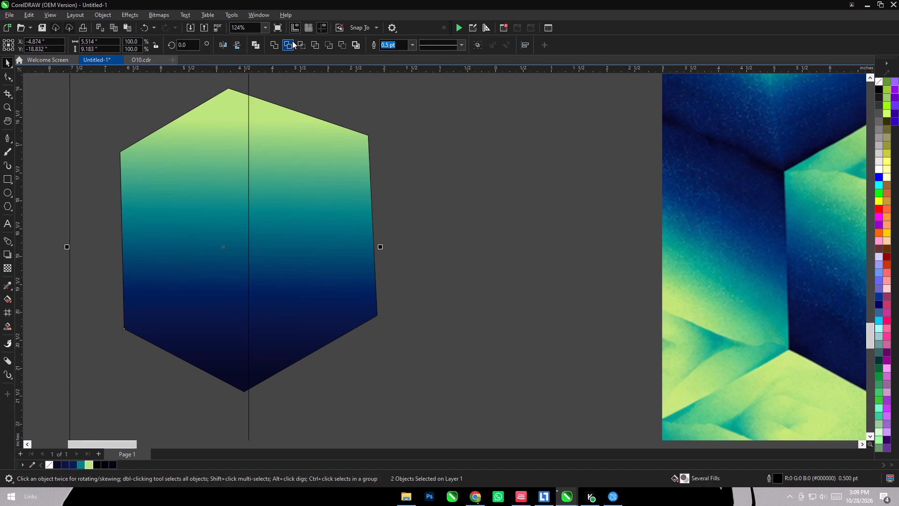
{"action": "left_click", "coordinate": [291, 41]}
{"action": "left_click", "coordinate": [460, 279]}
{"action": "left_click", "coordinate": [210, 279]}
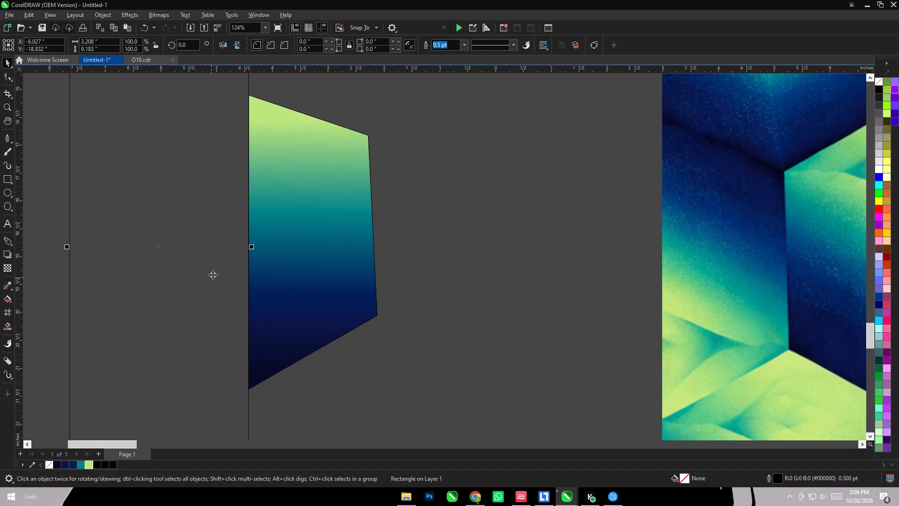
{"action": "key", "text": "Delete"}
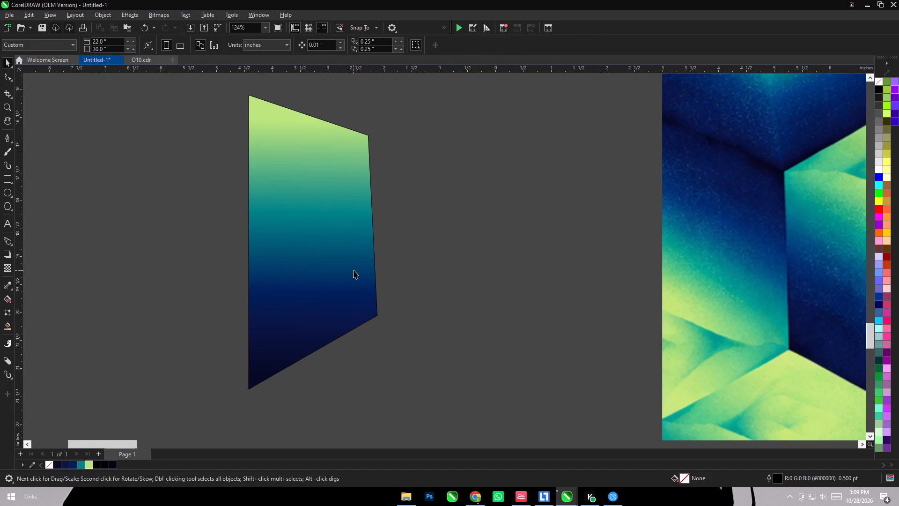
Mirror a copy of the remaining right half to the left and weld both halves into one symmetrical hexagon.
{"action": "left_click", "coordinate": [353, 268]}
{"action": "left_click_drag", "start_coordinate": [383, 239], "coordinate": [246, 243], "text": "ctrl+alt"}
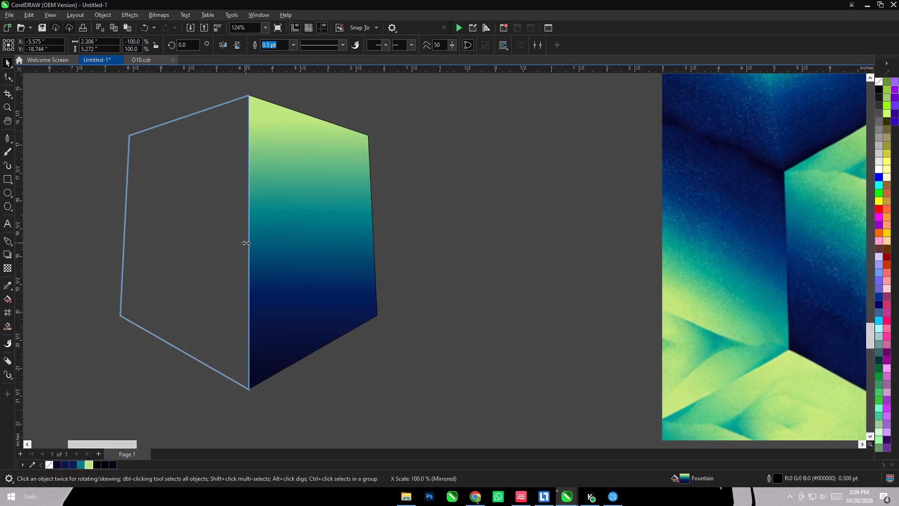
{"action": "left_click_drag", "start_coordinate": [246, 243], "coordinate": [247, 244], "text": "ctrl+alt"}
{"action": "right_click", "coordinate": [246, 243], "text": "ctrl+alt"}
{"action": "scroll", "coordinate": [314, 239], "scroll_direction": "down", "scroll_amount": 6}
{"action": "left_click", "coordinate": [315, 239], "text": "shift"}
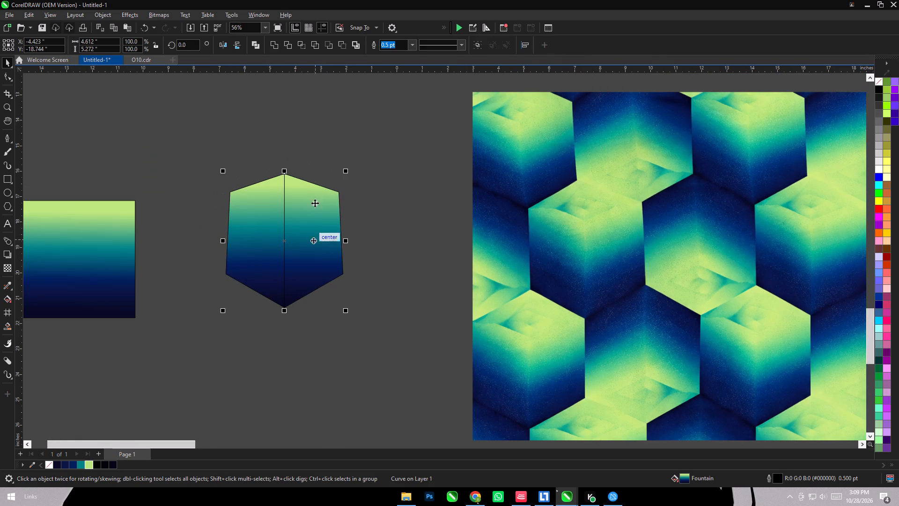
{"action": "left_click", "coordinate": [273, 42]}
{"action": "left_click", "coordinate": [366, 171]}
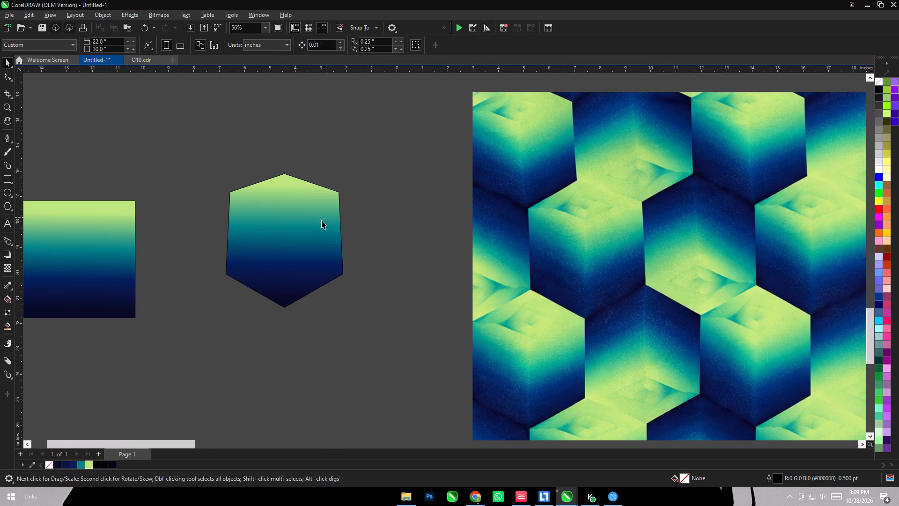
Draw a guide rectangle about 2.51 × 7.74 inches with its right edge touching the hexagon's lower-left vertex.
{"action": "scroll", "coordinate": [281, 235], "scroll_direction": "down", "scroll_amount": 9}
{"action": "scroll", "coordinate": [281, 235], "scroll_direction": "up", "scroll_amount": 7}
{"action": "left_click", "coordinate": [281, 235]}
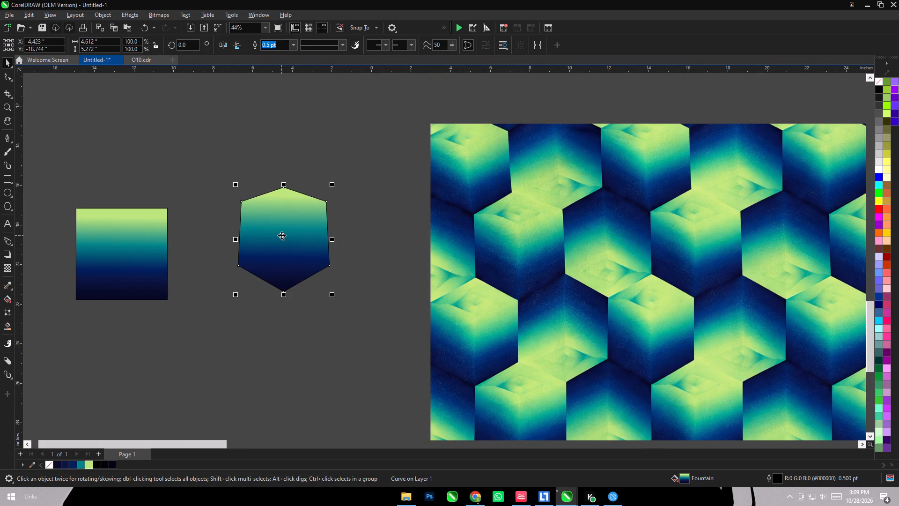
{"action": "left_click", "coordinate": [4, 176]}
{"action": "left_click_drag", "start_coordinate": [188, 147], "coordinate": [220, 273]}
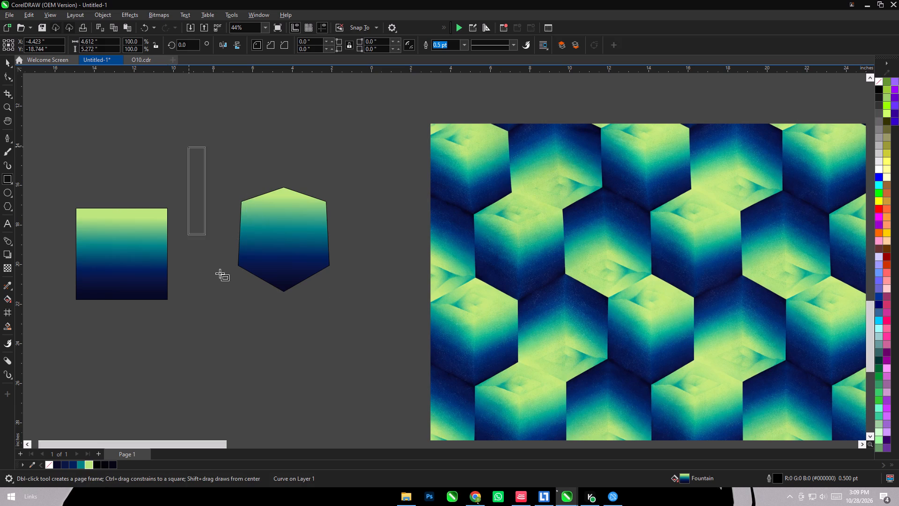
{"action": "left_click_drag", "start_coordinate": [220, 273], "coordinate": [238, 300]}
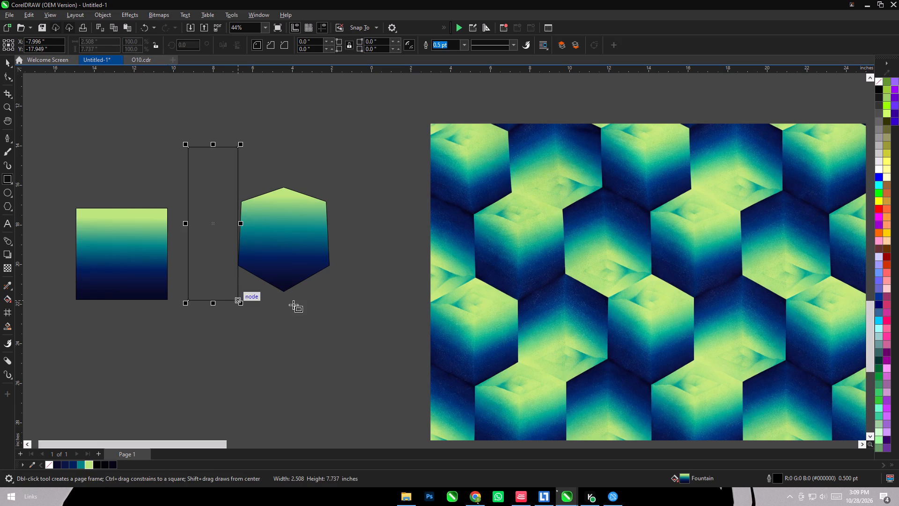
{"action": "left_click", "coordinate": [14, 60]}
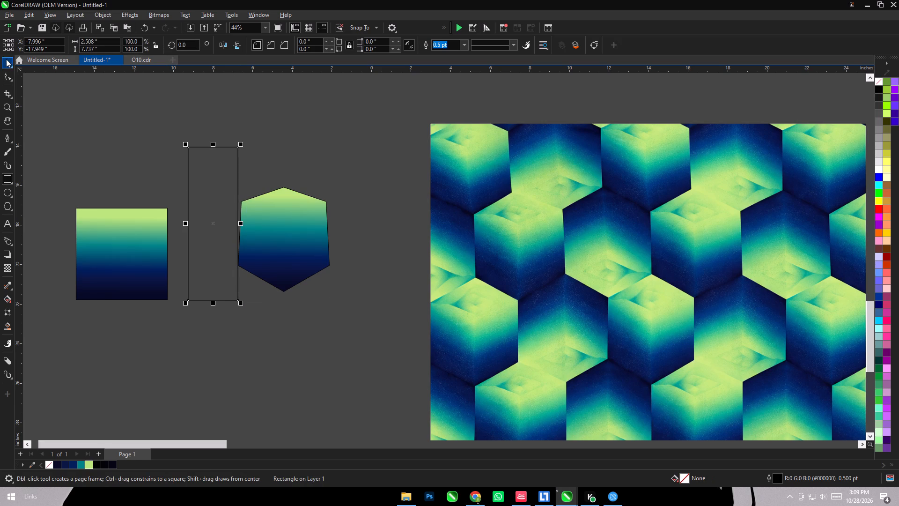
{"action": "left_click", "coordinate": [6, 59]}
Move the hexagon's upper-left node onto the guide rectangle's edge, making the left side vertical.
{"action": "scroll", "coordinate": [283, 233], "scroll_direction": "up", "scroll_amount": 9}
{"action": "left_click", "coordinate": [183, 179]}
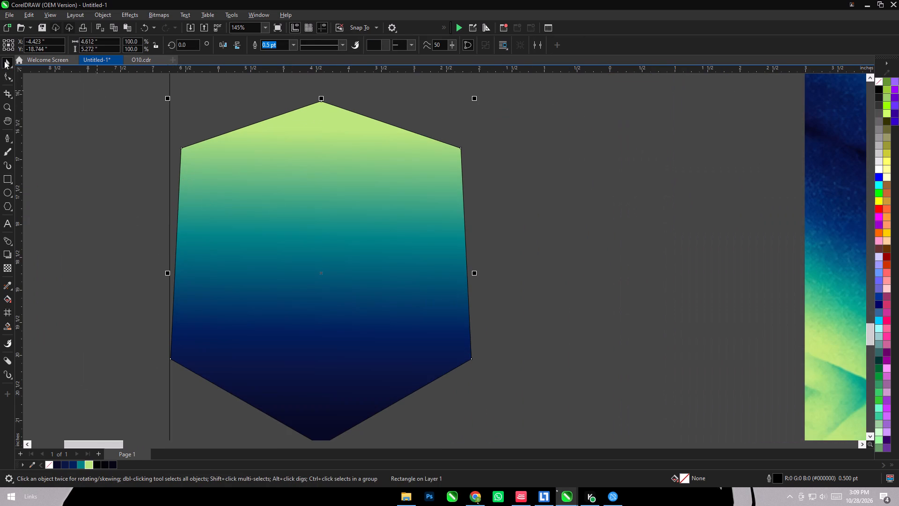
{"action": "left_click", "coordinate": [5, 77]}
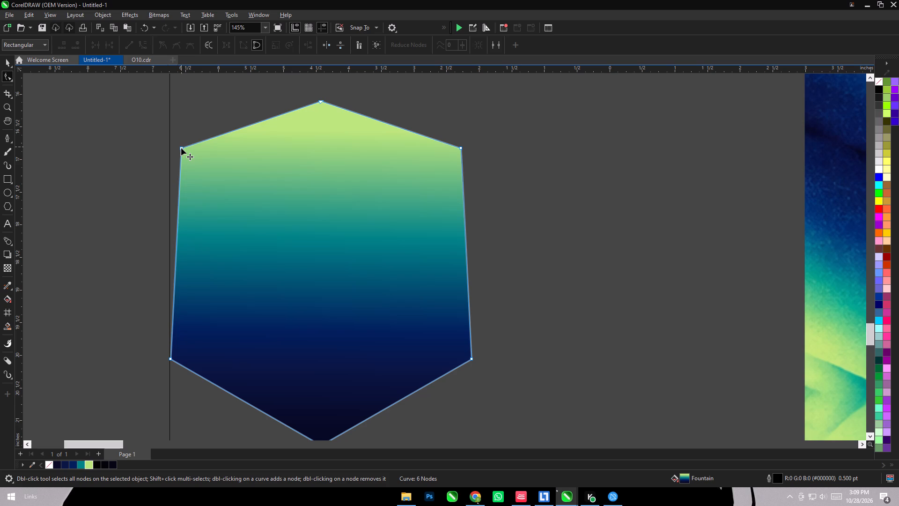
{"action": "left_click_drag", "start_coordinate": [181, 148], "coordinate": [171, 148]}
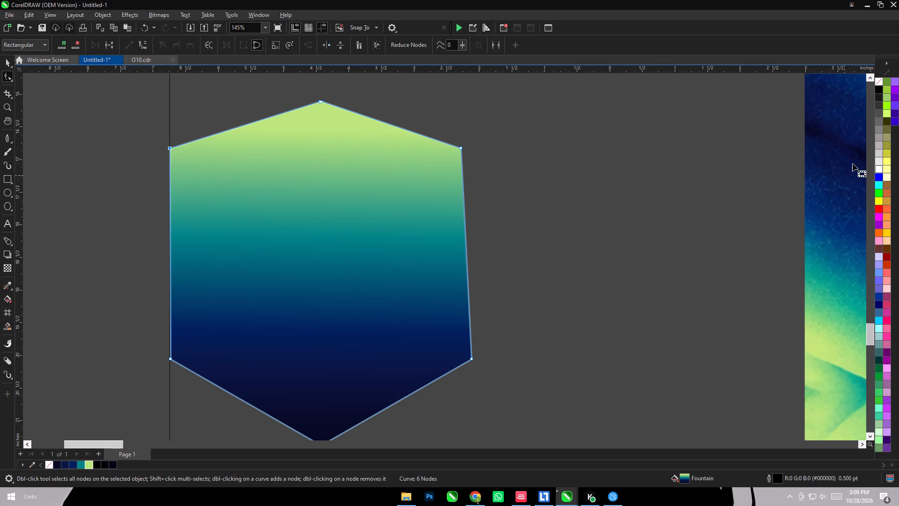
{"action": "left_click", "coordinate": [5, 62]}
Move the rectangle over the hexagon's right half with its left edge on the centre, and trim that half away.
{"action": "scroll", "coordinate": [199, 183], "scroll_direction": "down", "scroll_amount": 4}
{"action": "left_click_drag", "start_coordinate": [175, 186], "coordinate": [431, 196]}
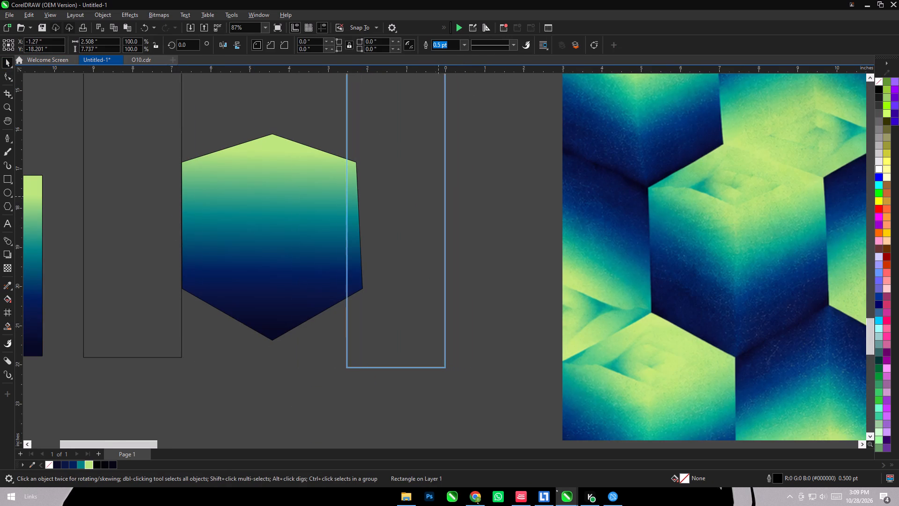
{"action": "left_click_drag", "start_coordinate": [431, 196], "coordinate": [364, 200]}
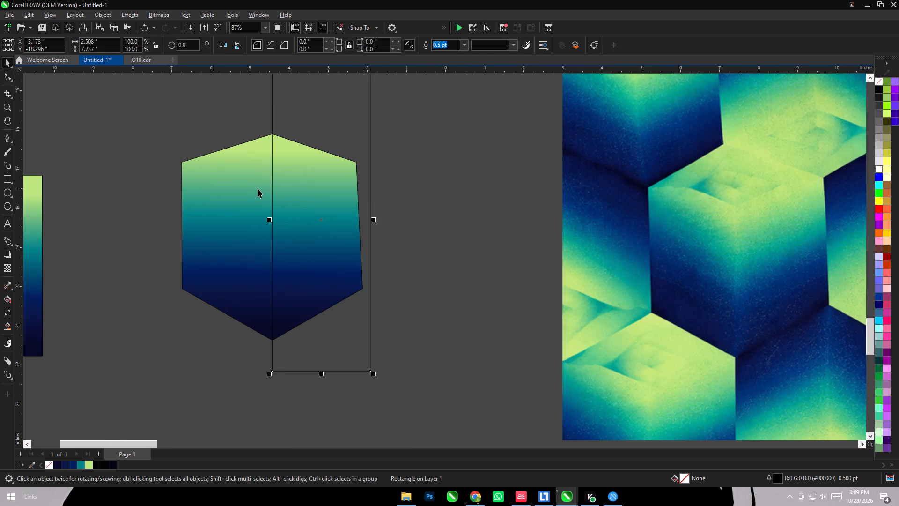
{"action": "left_click", "coordinate": [258, 189], "text": "shift"}
{"action": "left_click", "coordinate": [283, 45]}
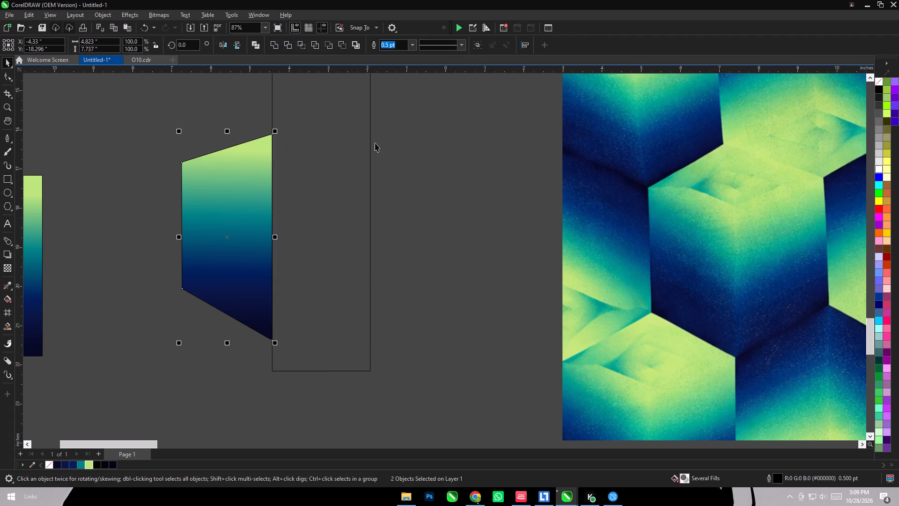
{"action": "left_click", "coordinate": [412, 169]}
{"action": "left_click", "coordinate": [313, 162]}
{"action": "scroll", "coordinate": [313, 162], "scroll_direction": "down", "scroll_amount": 3}
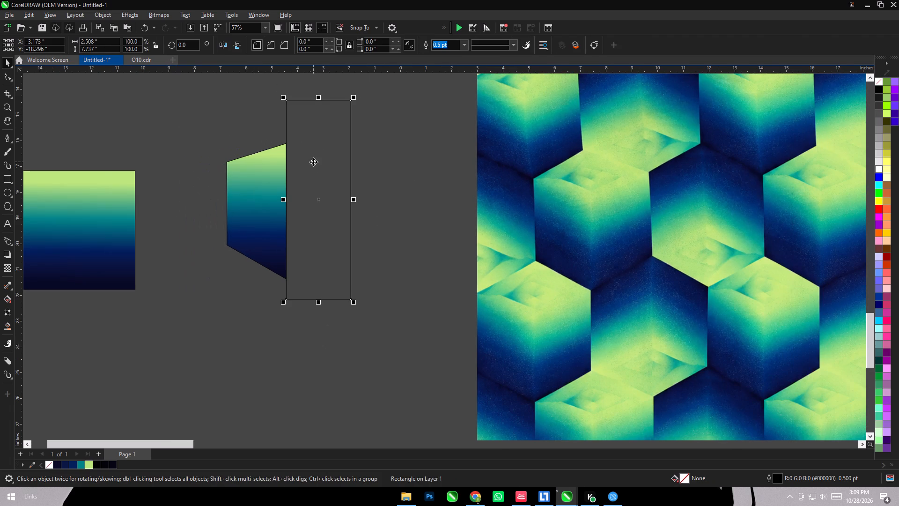
{"action": "left_click", "coordinate": [230, 349]}
Draw a horizontal line about 6.55 inches long across the half-hexagon and align it to the shape's vertical middle.
{"action": "left_click", "coordinate": [7, 133]}
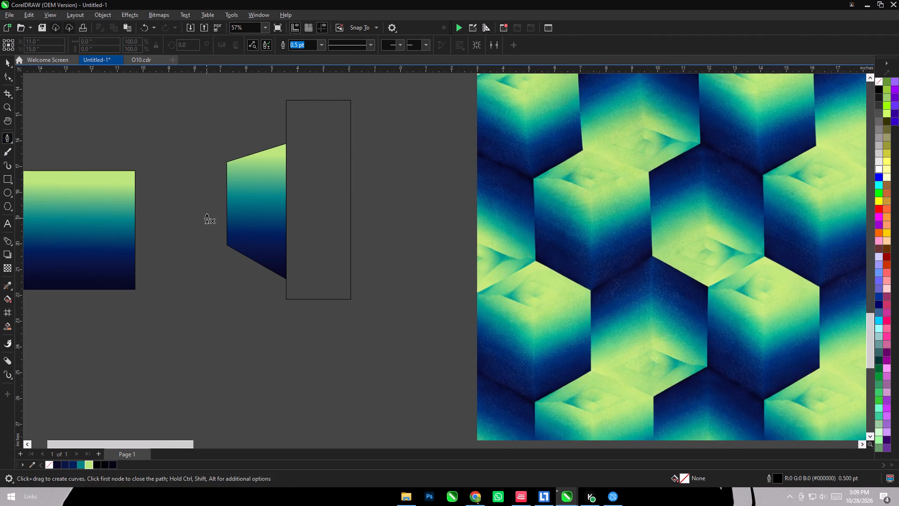
{"action": "left_click", "coordinate": [206, 203]}
{"action": "left_click", "coordinate": [375, 201], "text": "shift"}
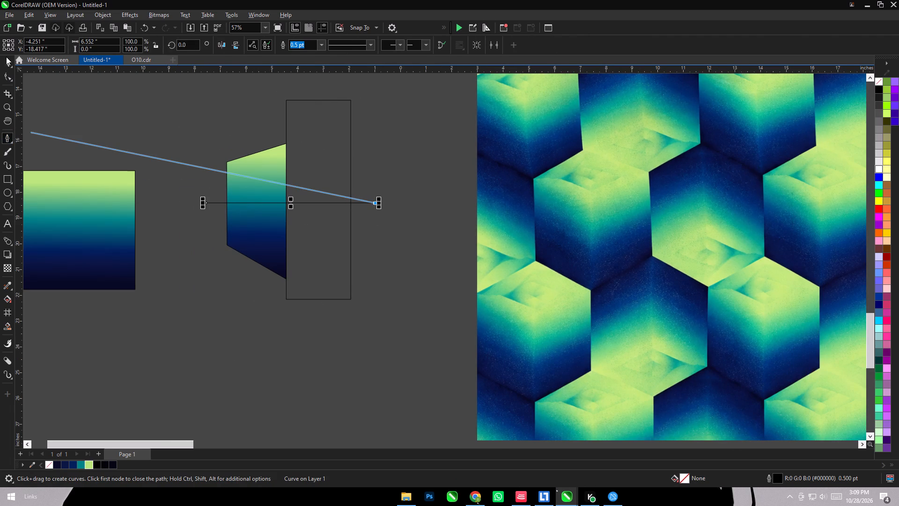
{"action": "left_click", "coordinate": [6, 57]}
{"action": "left_click", "coordinate": [279, 183], "text": "shift"}
{"action": "key", "text": "e"}
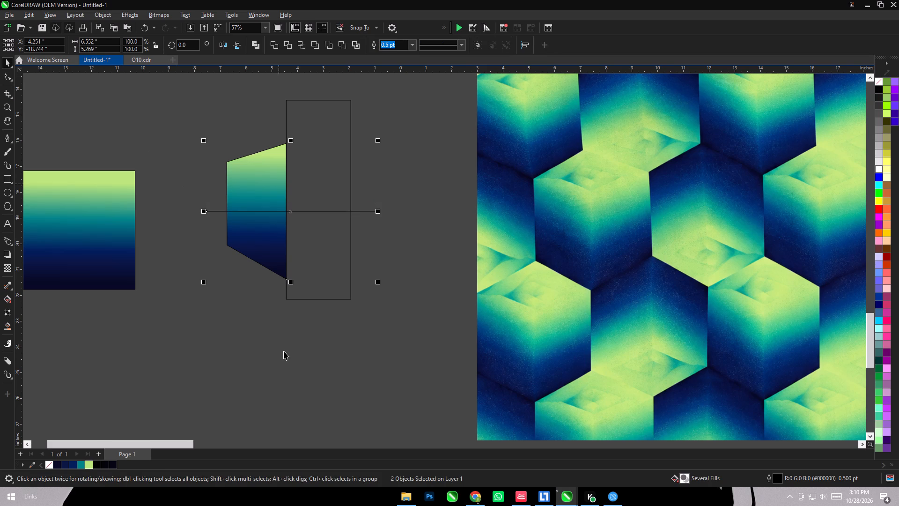
{"action": "left_click", "coordinate": [284, 351]}
Place the rectangle's bottom edge on the middle line and widen it to about 3.81 inches, covering the half-hexagon's upper part.
{"action": "left_click_drag", "start_coordinate": [312, 232], "coordinate": [233, 144]}
{"action": "scroll", "coordinate": [248, 161], "scroll_direction": "up", "scroll_amount": 8}
{"action": "scroll", "coordinate": [322, 214], "scroll_direction": "down", "scroll_amount": 5}
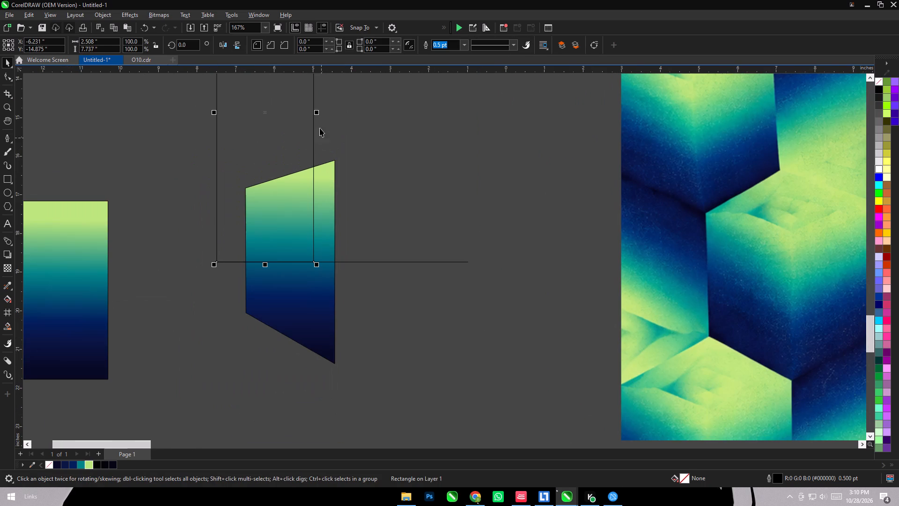
{"action": "left_click_drag", "start_coordinate": [317, 113], "coordinate": [367, 114]}
Trim away the half-hexagon's upper part with the rectangle, and delete the rectangle and the guide line.
{"action": "left_click", "coordinate": [316, 294], "text": "shift"}
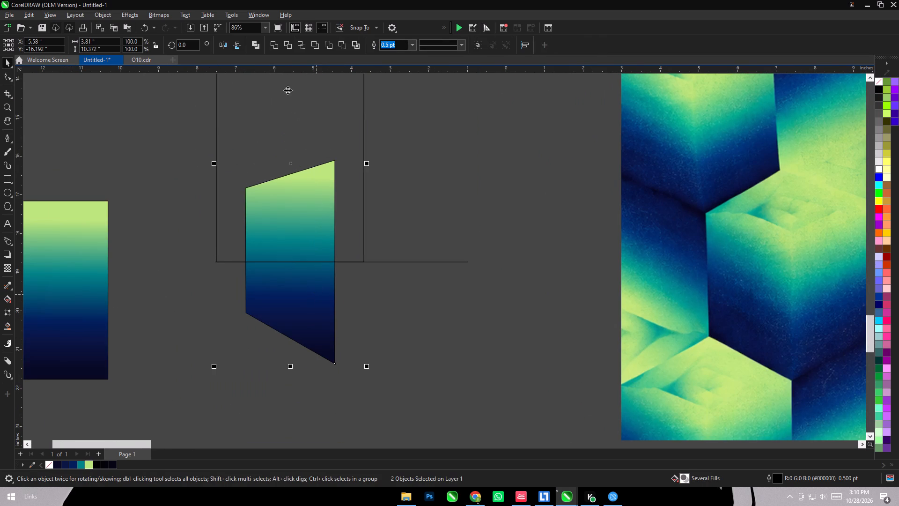
{"action": "left_click", "coordinate": [287, 46]}
{"action": "left_click", "coordinate": [395, 315]}
{"action": "left_click", "coordinate": [334, 212]}
{"action": "key", "text": "Delete"}
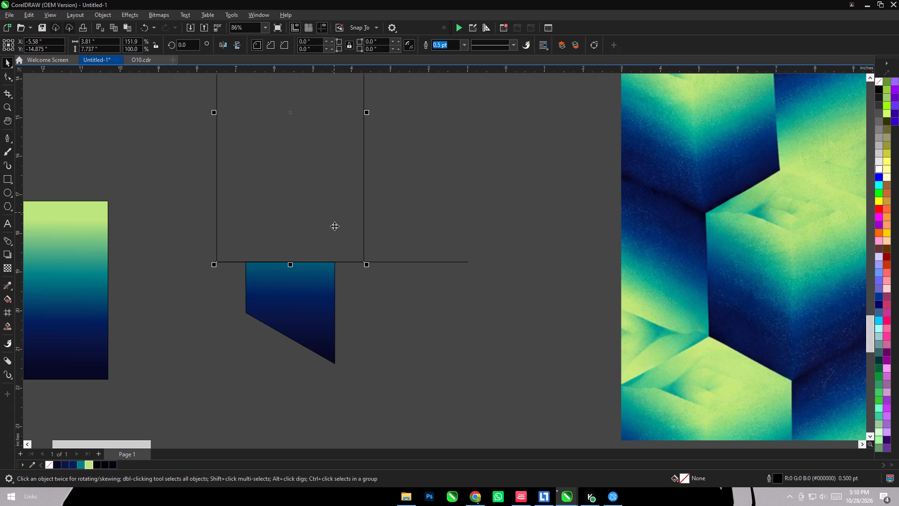
{"action": "left_click", "coordinate": [389, 262]}
{"action": "key", "text": "Delete"}
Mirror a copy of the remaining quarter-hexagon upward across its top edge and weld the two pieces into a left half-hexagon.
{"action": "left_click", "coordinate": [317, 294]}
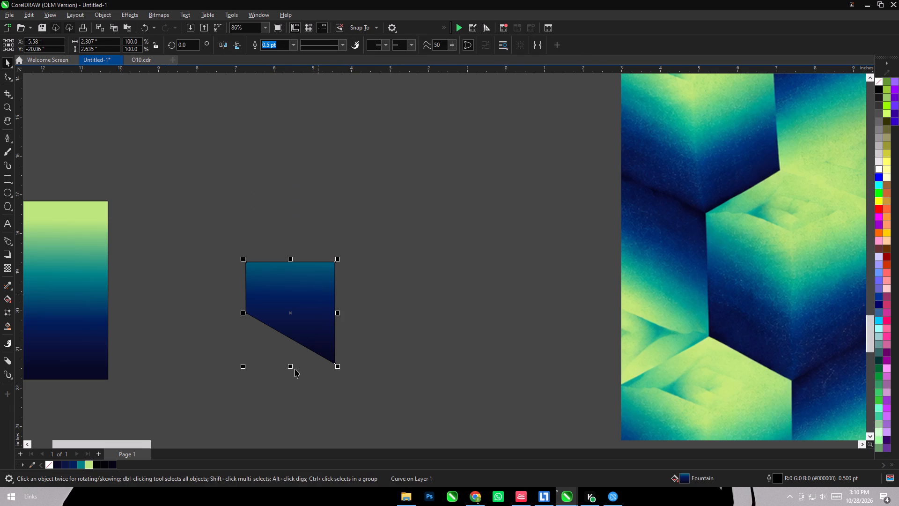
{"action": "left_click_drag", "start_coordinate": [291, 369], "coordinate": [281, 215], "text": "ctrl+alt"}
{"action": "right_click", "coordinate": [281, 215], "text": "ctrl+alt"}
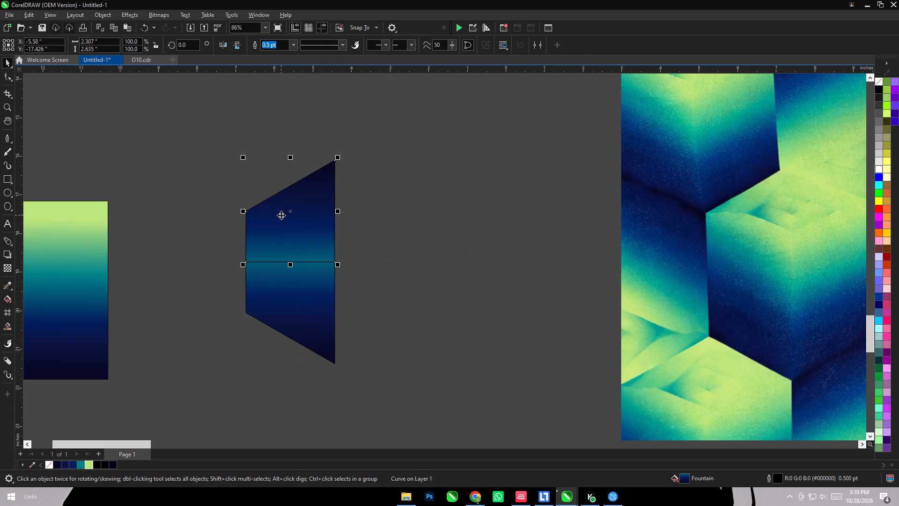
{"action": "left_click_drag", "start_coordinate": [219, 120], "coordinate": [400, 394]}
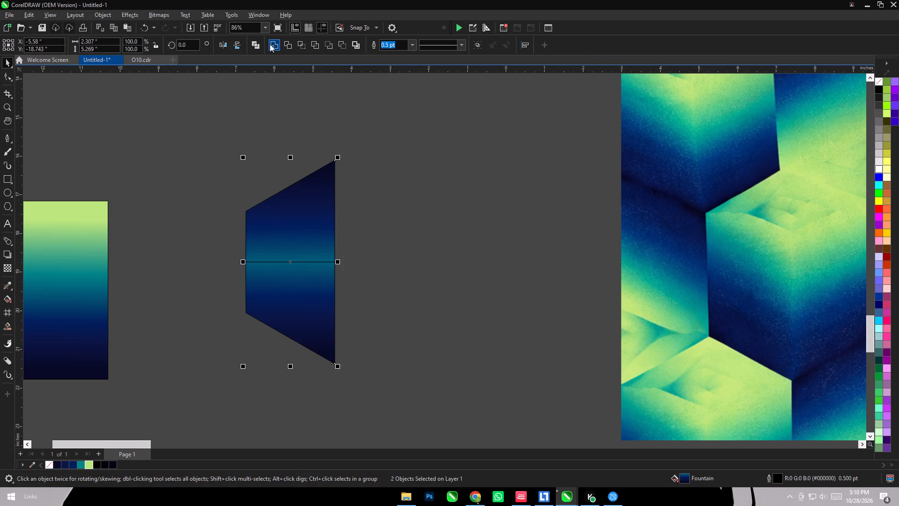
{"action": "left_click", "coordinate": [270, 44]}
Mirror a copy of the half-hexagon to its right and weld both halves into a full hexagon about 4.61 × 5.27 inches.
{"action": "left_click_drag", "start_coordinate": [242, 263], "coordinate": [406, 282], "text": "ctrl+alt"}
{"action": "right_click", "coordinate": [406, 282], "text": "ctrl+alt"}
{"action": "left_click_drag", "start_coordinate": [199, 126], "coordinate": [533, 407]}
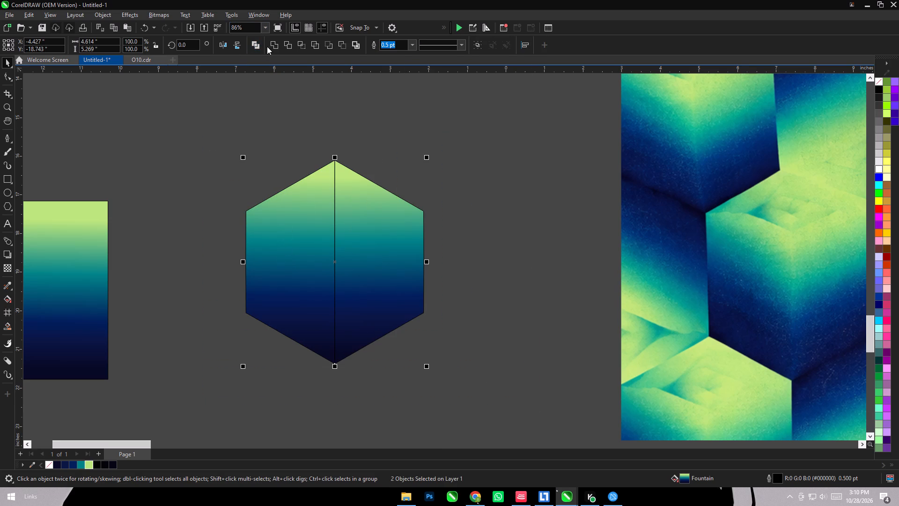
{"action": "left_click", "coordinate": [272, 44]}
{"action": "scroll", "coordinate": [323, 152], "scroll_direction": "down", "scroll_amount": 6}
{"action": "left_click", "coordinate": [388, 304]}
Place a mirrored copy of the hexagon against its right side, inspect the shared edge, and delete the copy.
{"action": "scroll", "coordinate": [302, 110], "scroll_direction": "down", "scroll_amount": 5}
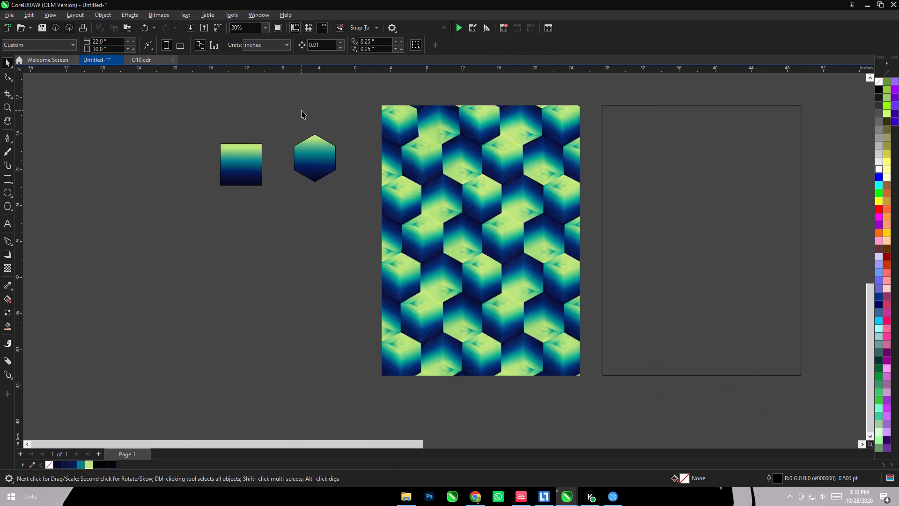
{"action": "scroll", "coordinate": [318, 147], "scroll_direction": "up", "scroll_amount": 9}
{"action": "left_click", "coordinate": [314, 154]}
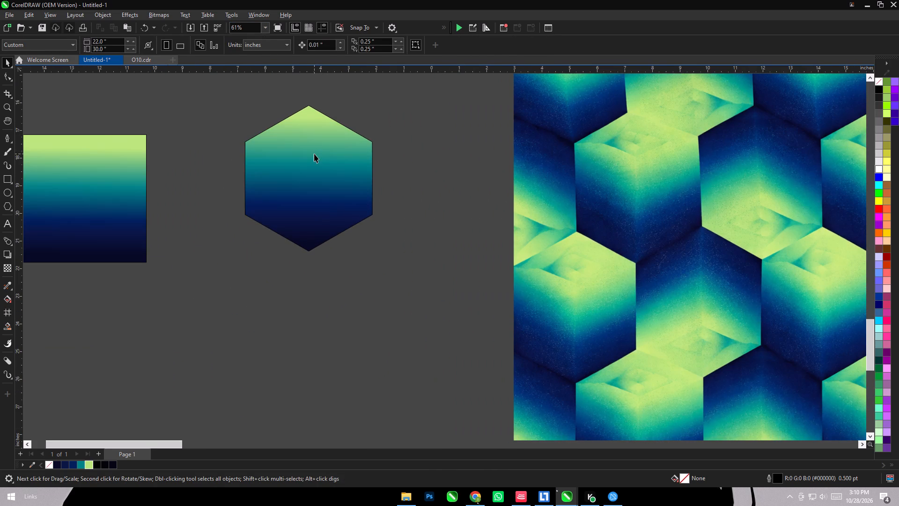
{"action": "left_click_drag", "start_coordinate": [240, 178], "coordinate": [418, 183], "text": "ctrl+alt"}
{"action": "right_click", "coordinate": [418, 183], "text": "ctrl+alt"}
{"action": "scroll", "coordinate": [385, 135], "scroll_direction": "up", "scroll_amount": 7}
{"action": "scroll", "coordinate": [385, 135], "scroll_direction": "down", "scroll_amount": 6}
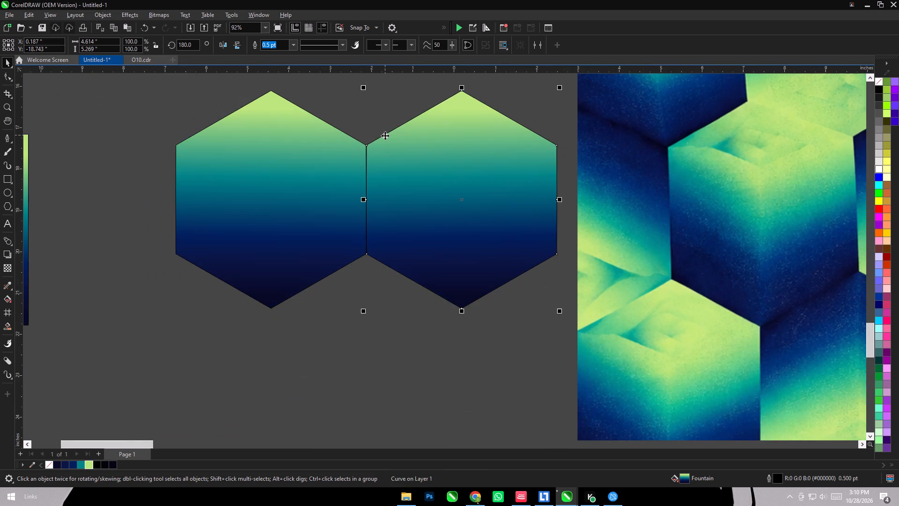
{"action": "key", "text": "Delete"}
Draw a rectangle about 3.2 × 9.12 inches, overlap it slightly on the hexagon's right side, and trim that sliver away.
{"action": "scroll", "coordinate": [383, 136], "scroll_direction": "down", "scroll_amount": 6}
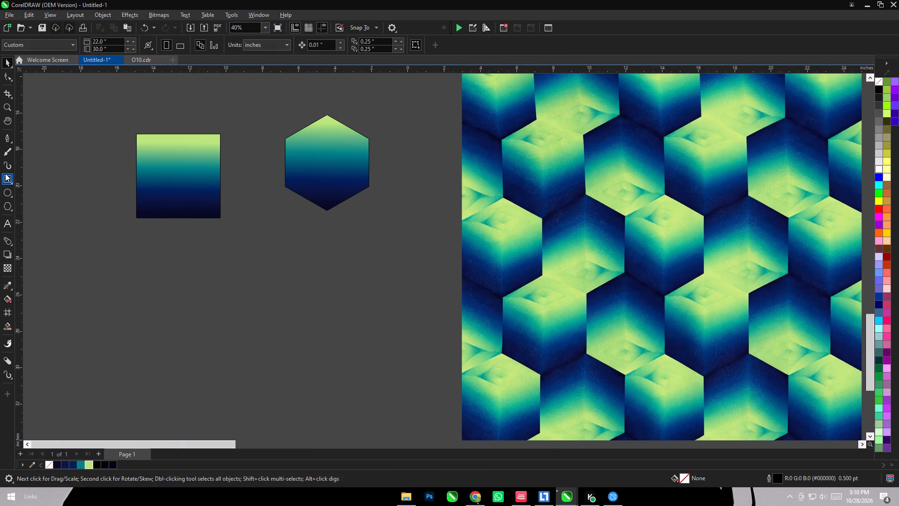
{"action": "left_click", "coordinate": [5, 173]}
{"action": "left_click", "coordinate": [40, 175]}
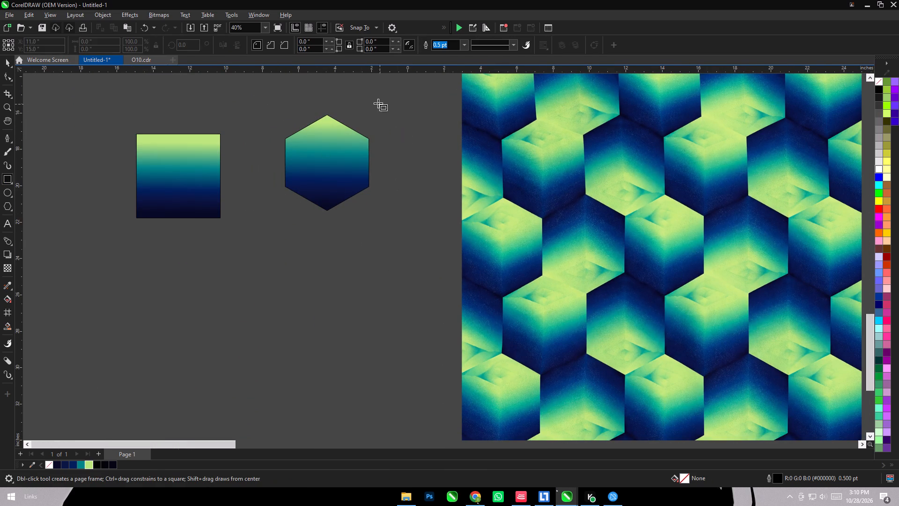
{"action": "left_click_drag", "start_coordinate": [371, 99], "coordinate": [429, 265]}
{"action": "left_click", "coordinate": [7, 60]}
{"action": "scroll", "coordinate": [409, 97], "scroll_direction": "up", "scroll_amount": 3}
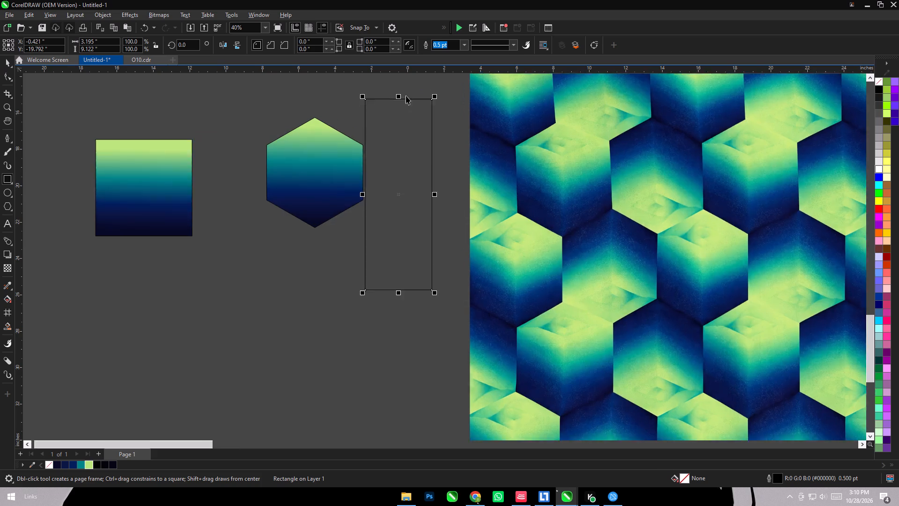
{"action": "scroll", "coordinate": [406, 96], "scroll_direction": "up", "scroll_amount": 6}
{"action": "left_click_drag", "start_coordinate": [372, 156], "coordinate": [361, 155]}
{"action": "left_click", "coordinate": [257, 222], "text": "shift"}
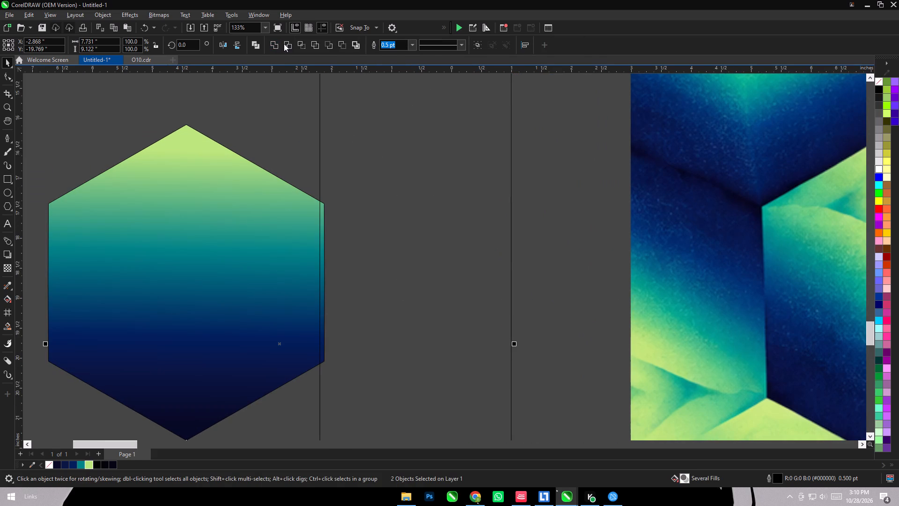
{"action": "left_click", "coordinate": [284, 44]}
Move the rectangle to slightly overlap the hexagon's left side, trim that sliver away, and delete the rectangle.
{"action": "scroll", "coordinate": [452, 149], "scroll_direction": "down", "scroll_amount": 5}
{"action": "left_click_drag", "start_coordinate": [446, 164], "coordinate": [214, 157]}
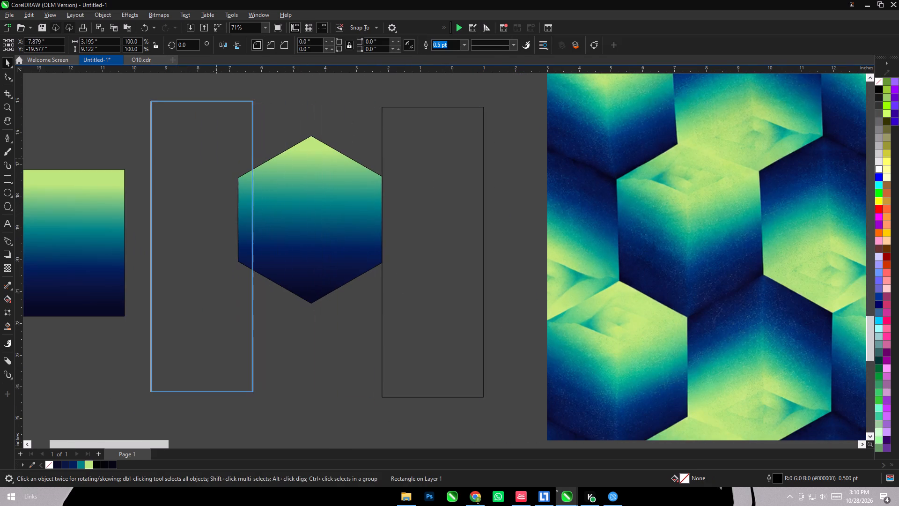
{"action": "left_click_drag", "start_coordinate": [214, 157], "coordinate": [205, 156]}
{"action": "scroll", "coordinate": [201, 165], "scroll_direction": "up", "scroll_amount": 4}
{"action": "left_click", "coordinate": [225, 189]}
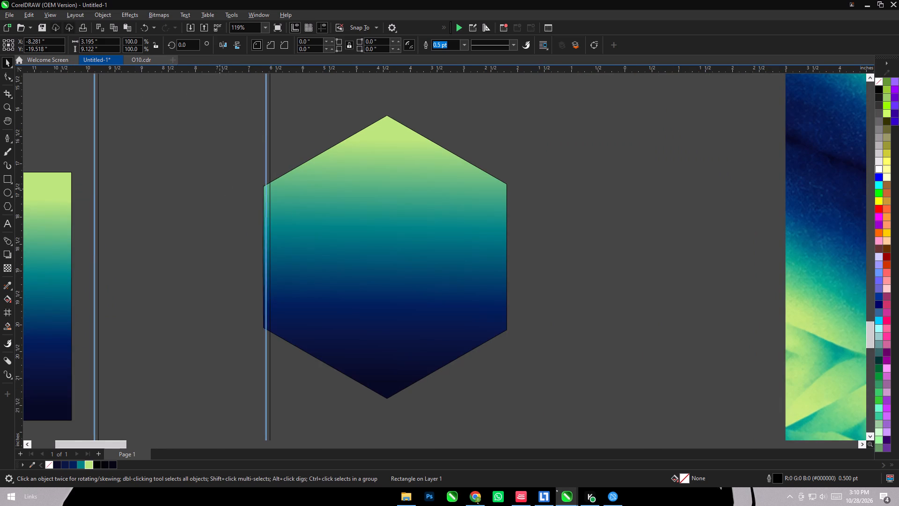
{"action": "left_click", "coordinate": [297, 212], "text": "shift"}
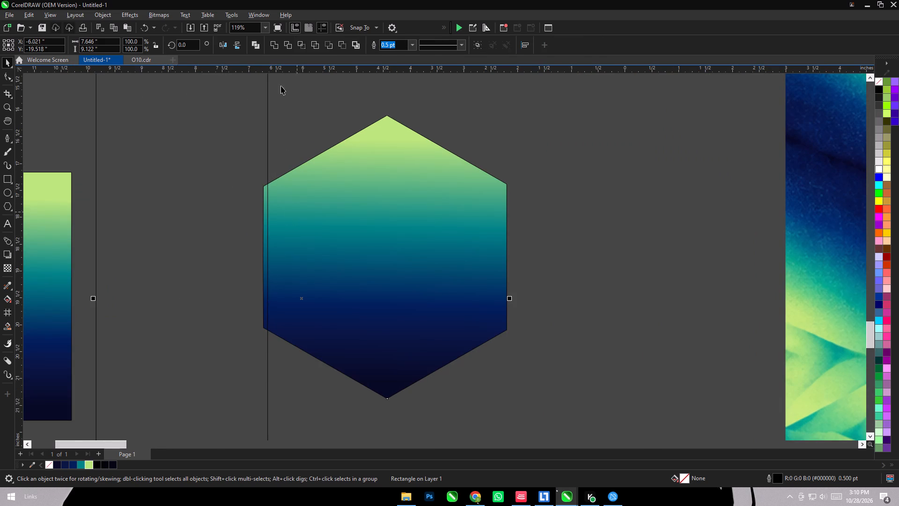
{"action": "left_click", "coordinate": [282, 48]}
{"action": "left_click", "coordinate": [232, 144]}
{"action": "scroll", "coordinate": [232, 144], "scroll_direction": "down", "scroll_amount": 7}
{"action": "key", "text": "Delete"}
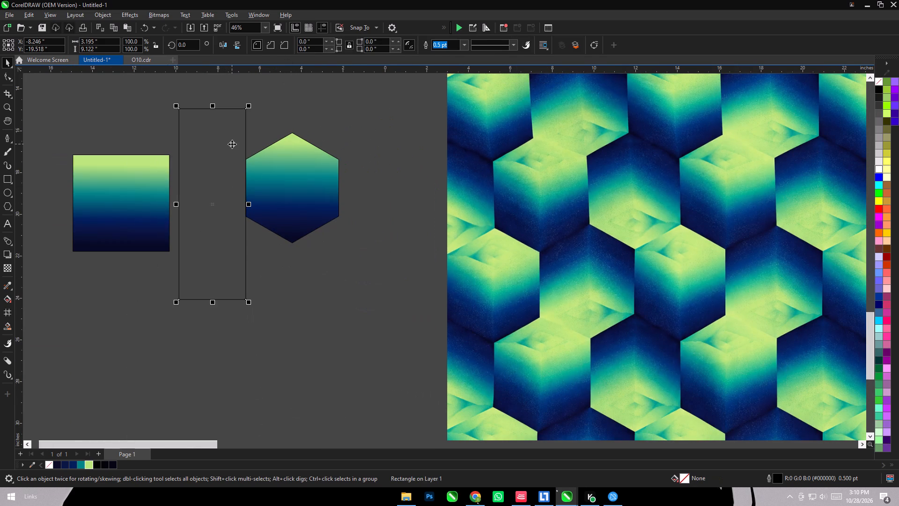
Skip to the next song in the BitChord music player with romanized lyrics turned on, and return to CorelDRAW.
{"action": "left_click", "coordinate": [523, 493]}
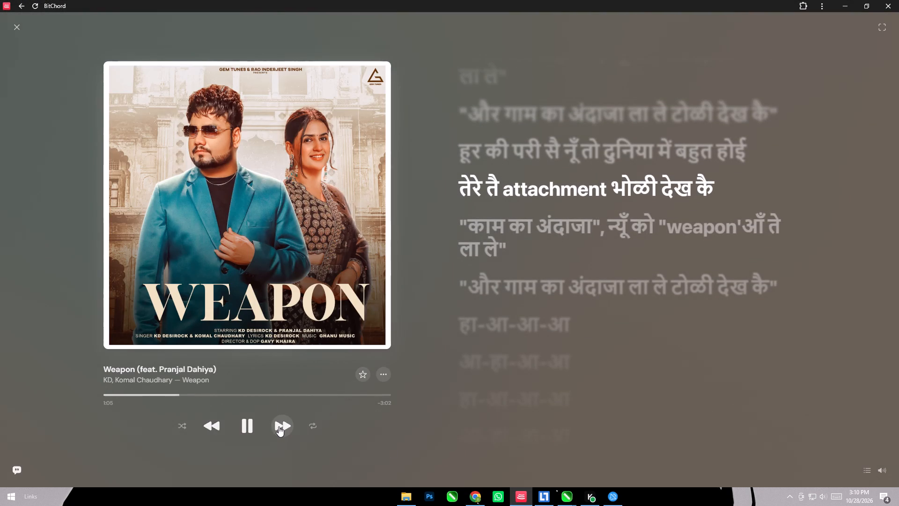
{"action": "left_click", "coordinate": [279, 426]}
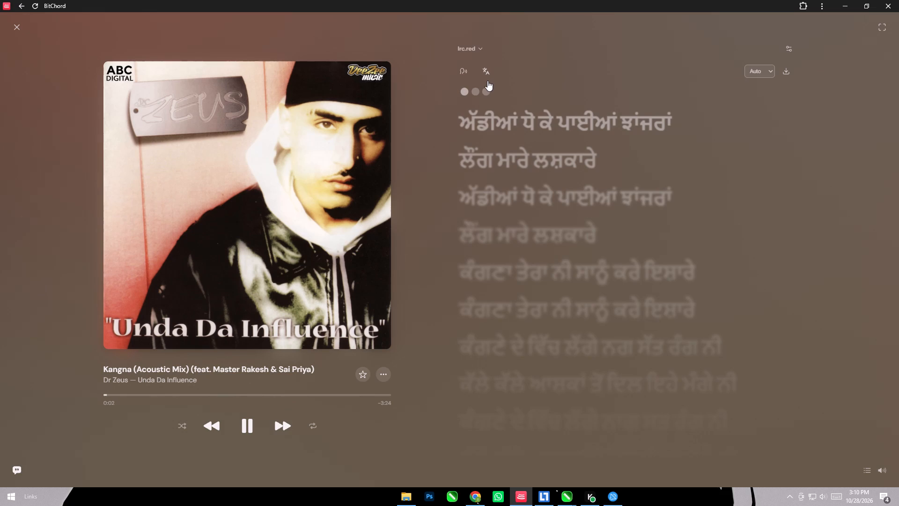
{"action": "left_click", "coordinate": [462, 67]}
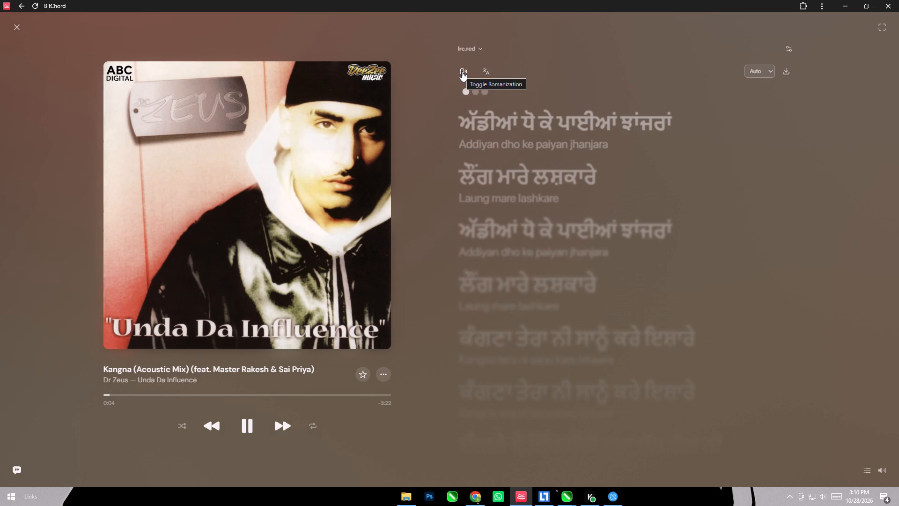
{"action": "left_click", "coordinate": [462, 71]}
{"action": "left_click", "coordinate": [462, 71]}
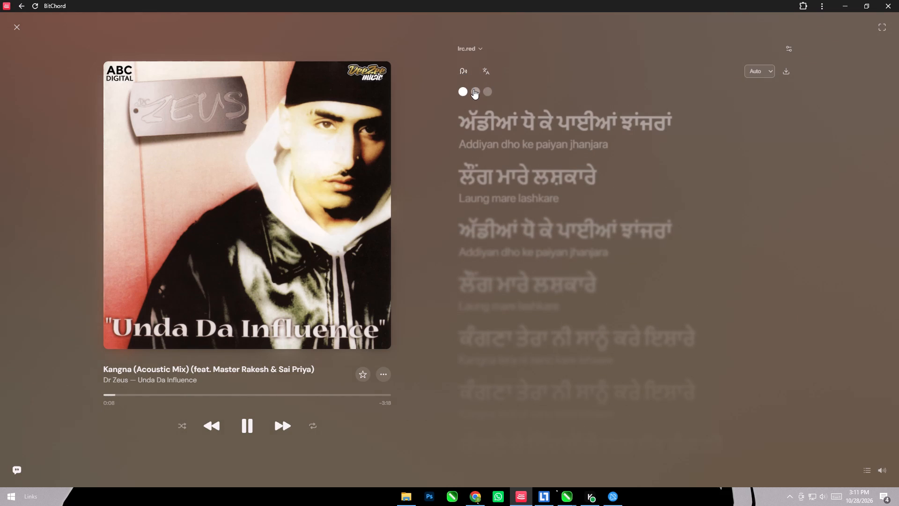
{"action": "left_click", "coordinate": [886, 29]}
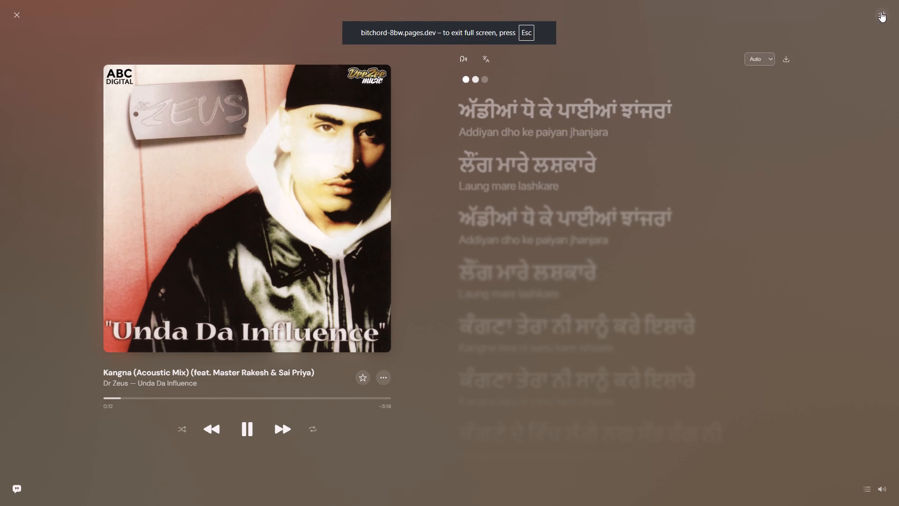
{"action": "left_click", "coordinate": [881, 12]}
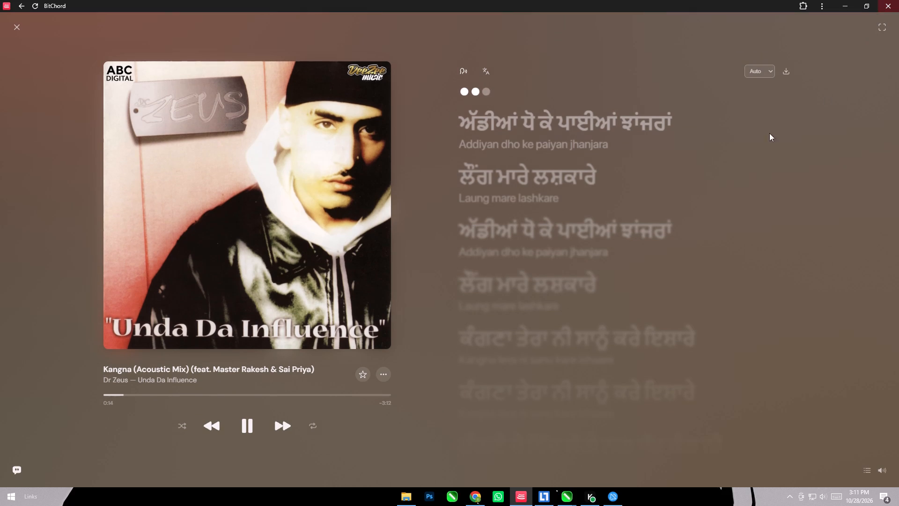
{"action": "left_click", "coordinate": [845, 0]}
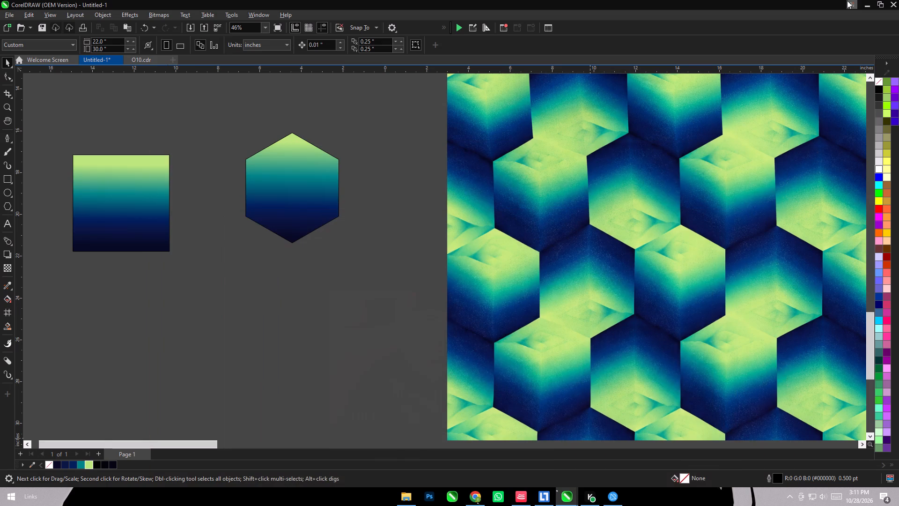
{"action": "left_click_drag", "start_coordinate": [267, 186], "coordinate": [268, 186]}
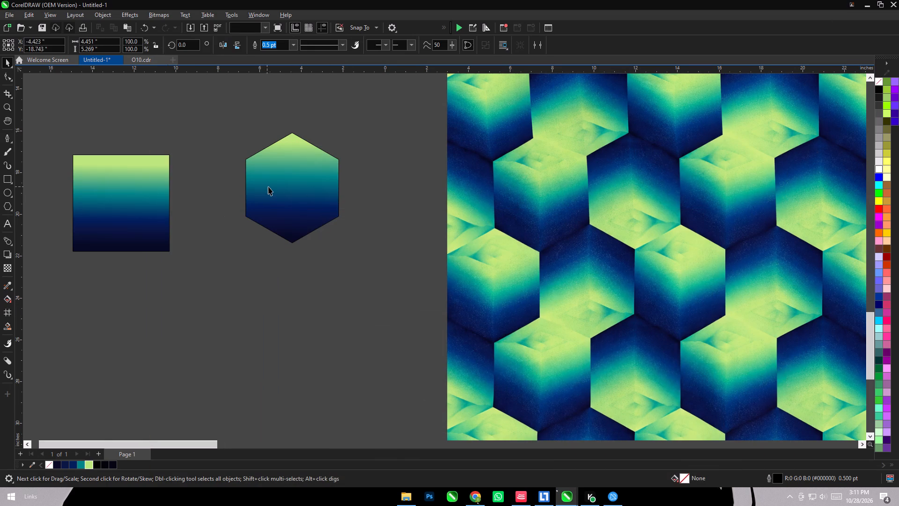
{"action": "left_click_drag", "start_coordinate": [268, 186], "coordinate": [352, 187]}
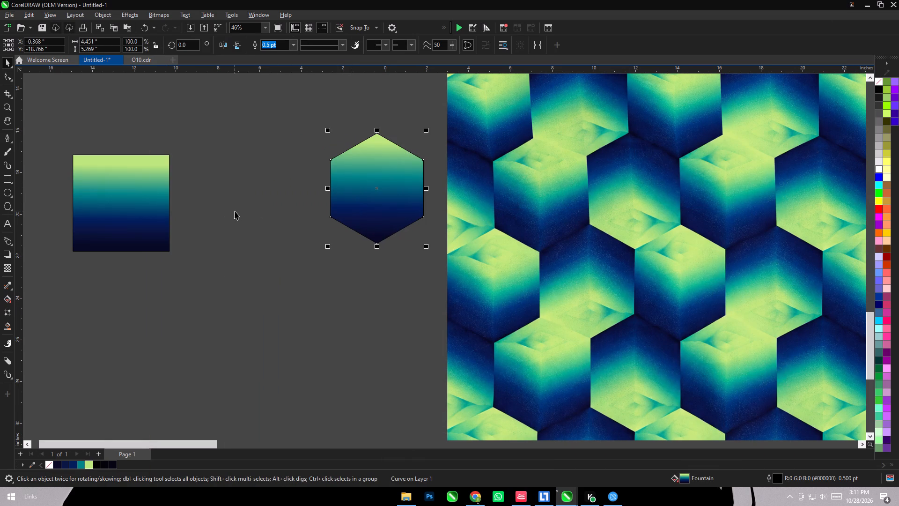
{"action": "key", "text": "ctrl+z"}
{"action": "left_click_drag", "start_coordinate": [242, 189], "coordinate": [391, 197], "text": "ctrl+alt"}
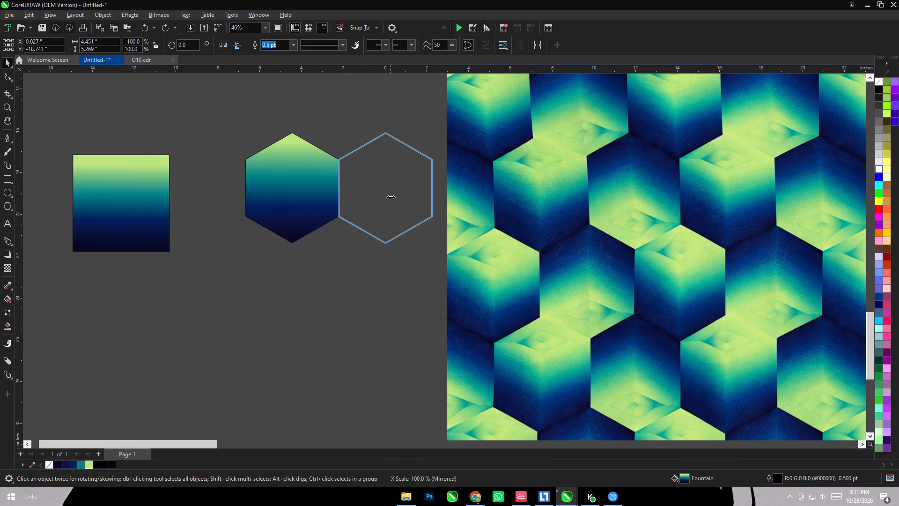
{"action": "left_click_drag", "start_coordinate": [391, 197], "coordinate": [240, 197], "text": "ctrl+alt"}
Delete the trimmed gradient hexagon, keeping the gradient square.
{"action": "scroll", "coordinate": [361, 146], "scroll_direction": "down", "scroll_amount": 8}
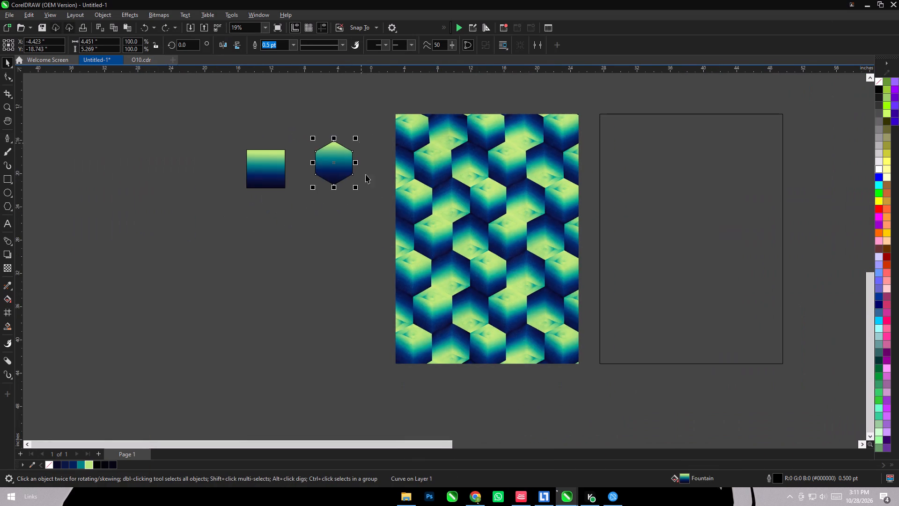
{"action": "key", "text": "Delete"}
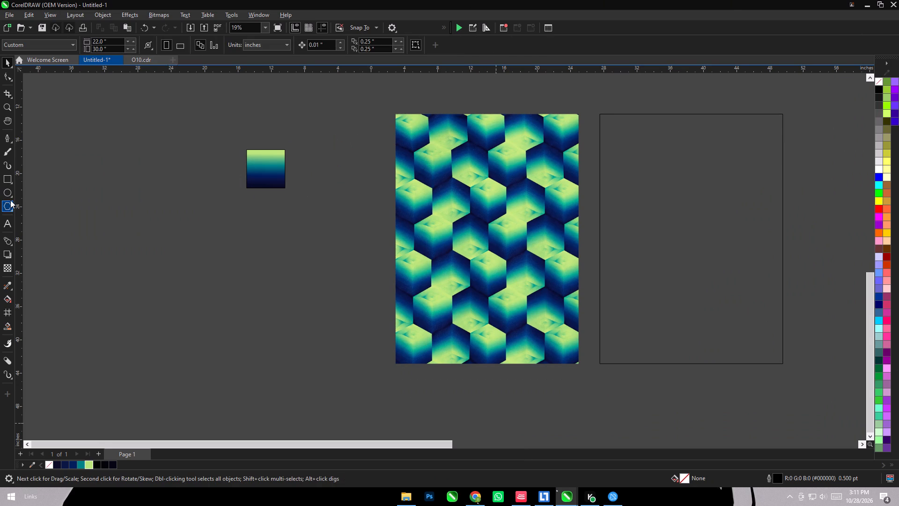
Draw a six-sided polygon, stretch it to about 6.68 × 8.22 inches, and place it to the left of the gradient square.
{"action": "left_click", "coordinate": [10, 200]}
{"action": "left_click_drag", "start_coordinate": [130, 183], "coordinate": [194, 240]}
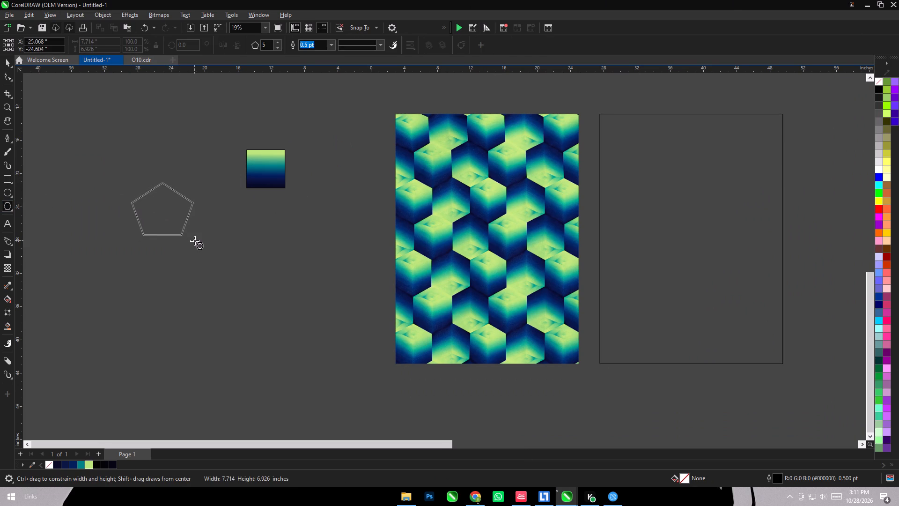
{"action": "left_click", "coordinate": [279, 44]}
{"action": "left_click", "coordinate": [11, 60]}
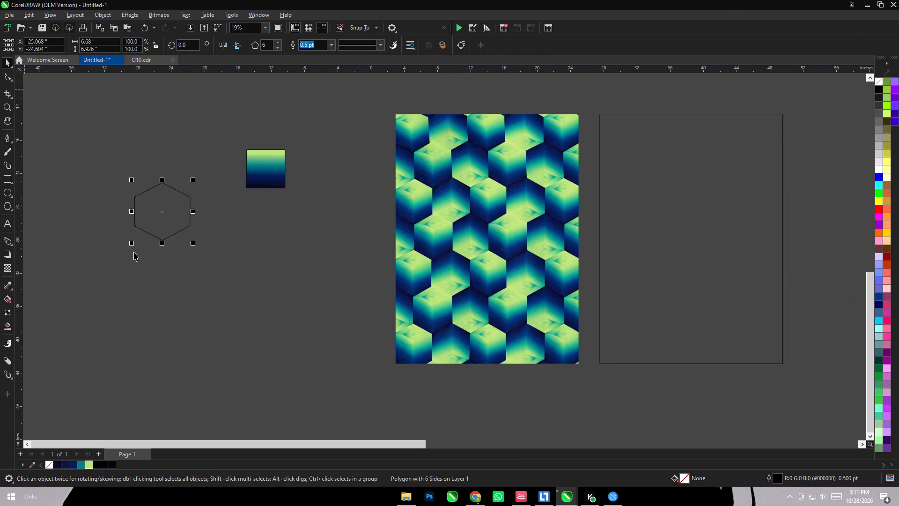
{"action": "left_click_drag", "start_coordinate": [164, 245], "coordinate": [164, 255]}
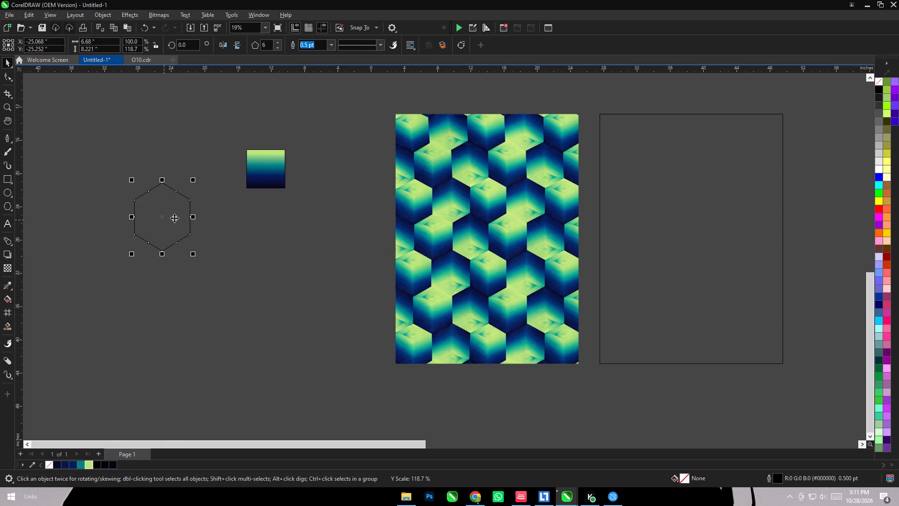
{"action": "left_click_drag", "start_coordinate": [174, 215], "coordinate": [164, 168]}
{"action": "scroll", "coordinate": [164, 168], "scroll_direction": "up", "scroll_amount": 4}
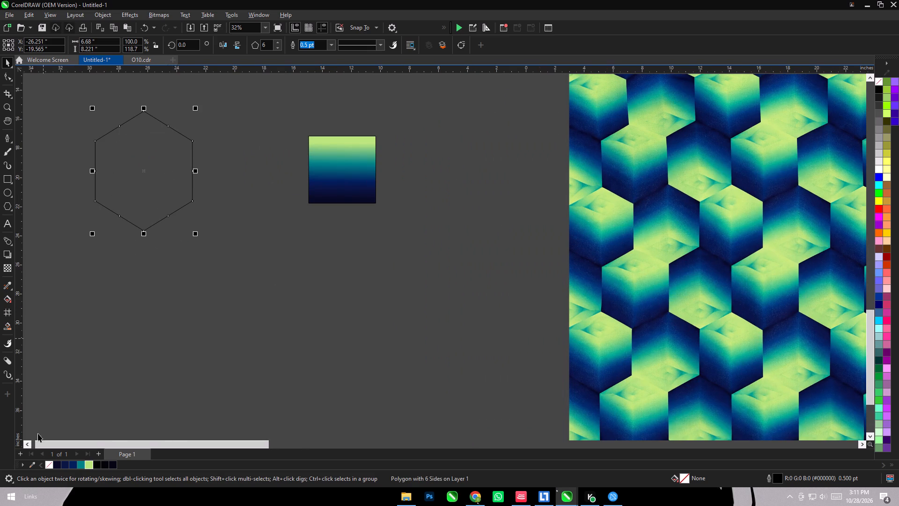
Copy the gradient square's lime-to-navy fill onto the new hexagon with the Attributes Eyedropper.
{"action": "left_click", "coordinate": [6, 293]}
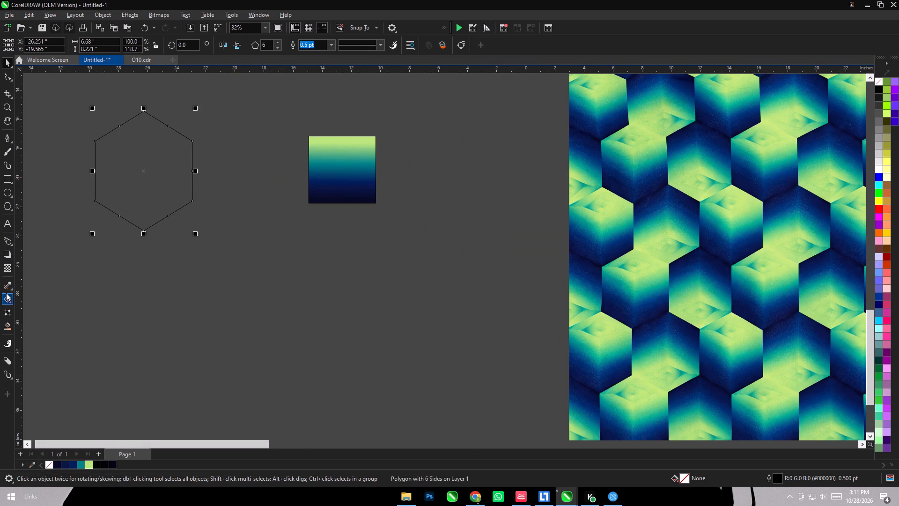
{"action": "left_click", "coordinate": [8, 287]}
{"action": "left_click", "coordinate": [323, 165]}
{"action": "left_click", "coordinate": [157, 179]}
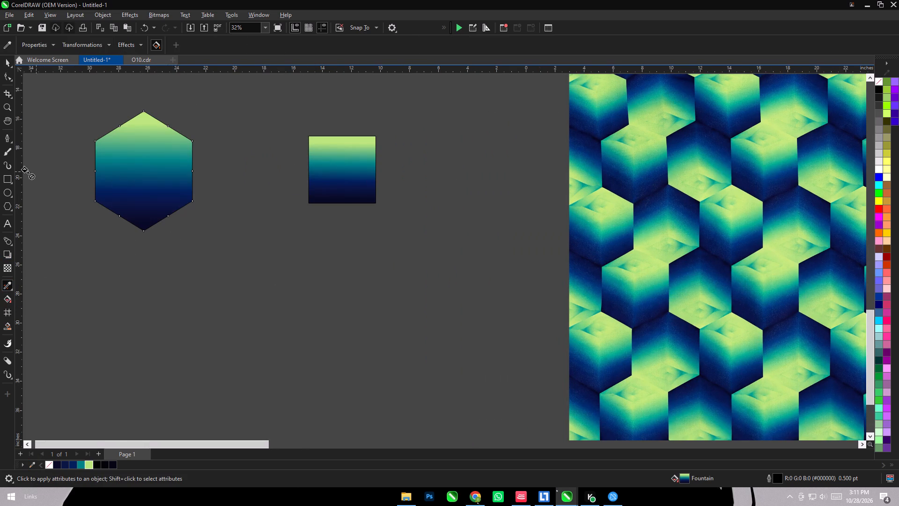
{"action": "left_click", "coordinate": [6, 67]}
Delete the gradient square.
{"action": "left_click", "coordinate": [328, 191]}
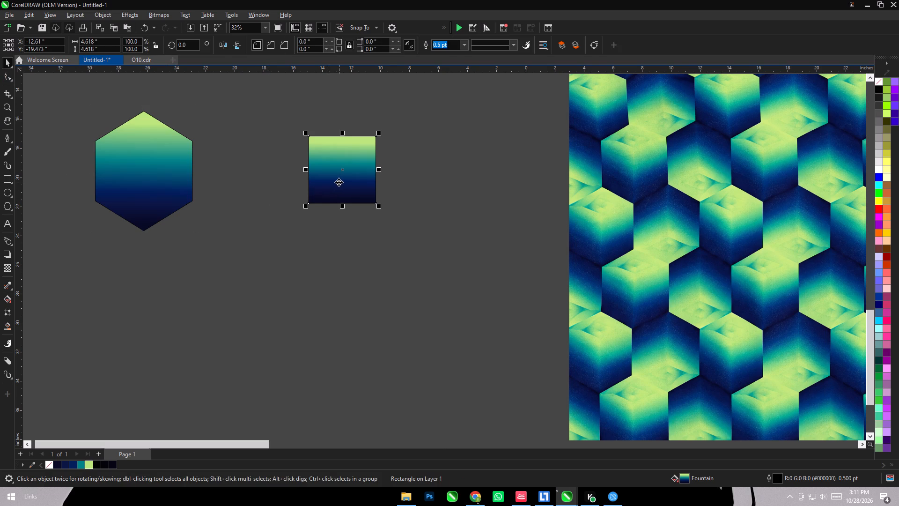
{"action": "key", "text": "Delete"}
Remove the outline from the gradient hexagon.
{"action": "left_click", "coordinate": [148, 188]}
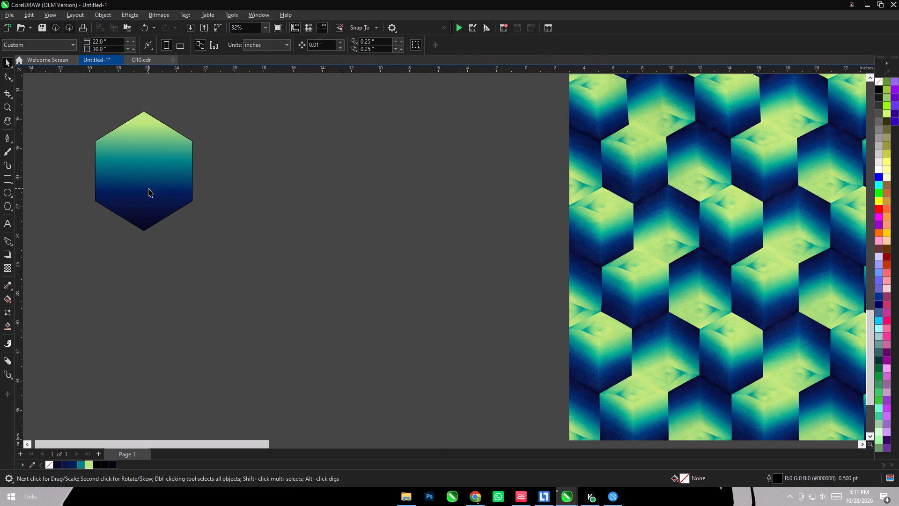
{"action": "right_click", "coordinate": [882, 80]}
{"action": "left_click", "coordinate": [237, 202]}
Draw a thin rectangle about 5.96 × 0.32 inches below the hexagon, filled dark navy (#080926) with no outline.
{"action": "scroll", "coordinate": [405, 200], "scroll_direction": "down", "scroll_amount": 1}
{"action": "scroll", "coordinate": [172, 207], "scroll_direction": "up", "scroll_amount": 5}
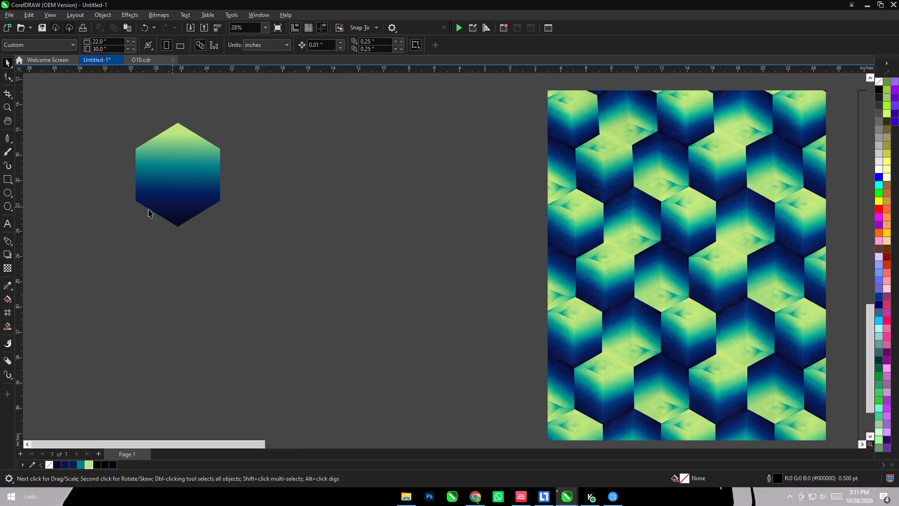
{"action": "scroll", "coordinate": [125, 208], "scroll_direction": "up", "scroll_amount": 2}
{"action": "left_click", "coordinate": [8, 183]}
{"action": "left_click_drag", "start_coordinate": [206, 294], "coordinate": [206, 294]}
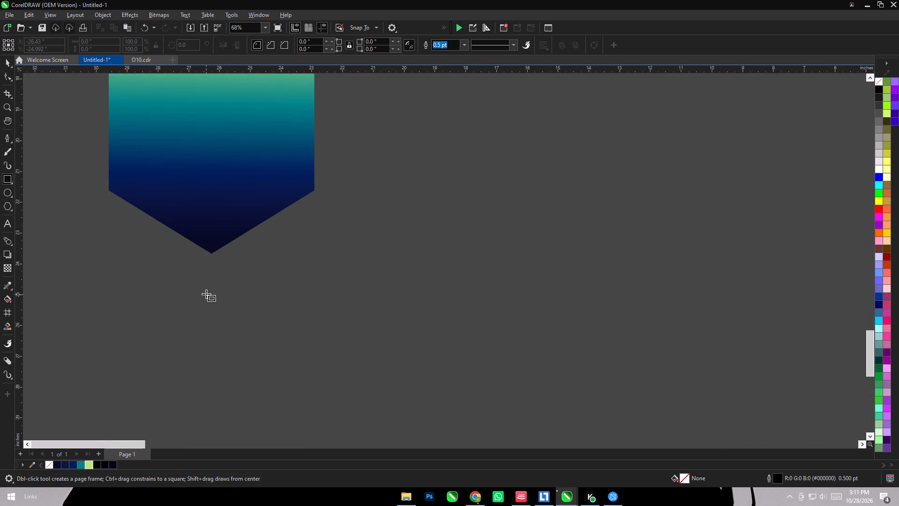
{"action": "left_click_drag", "start_coordinate": [206, 294], "coordinate": [390, 304]}
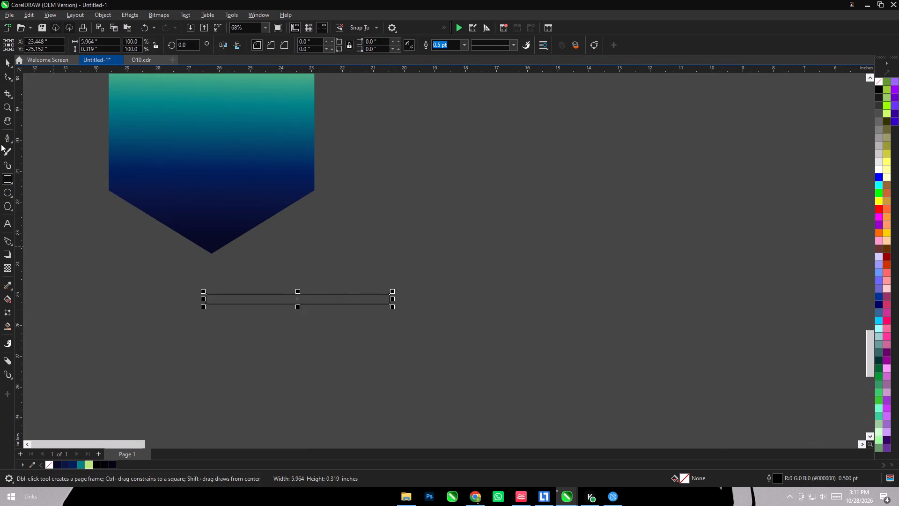
{"action": "left_click", "coordinate": [10, 62]}
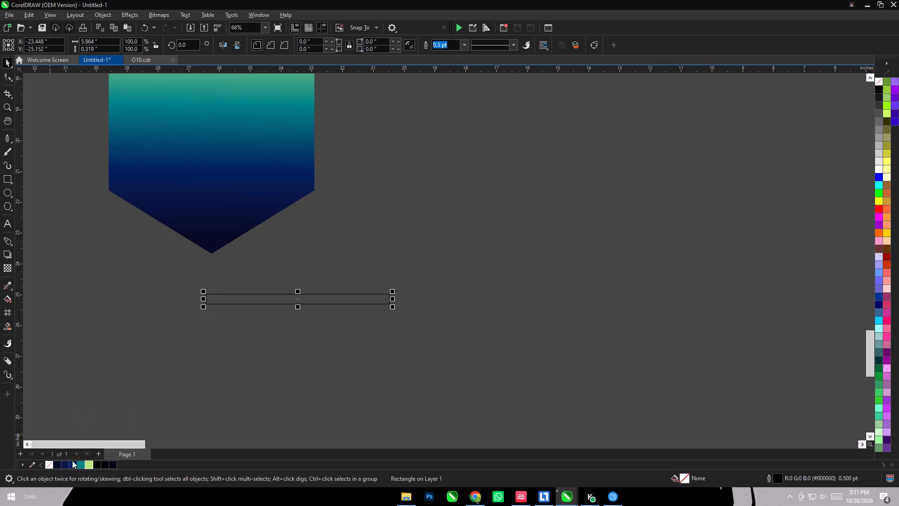
{"action": "left_click", "coordinate": [58, 463]}
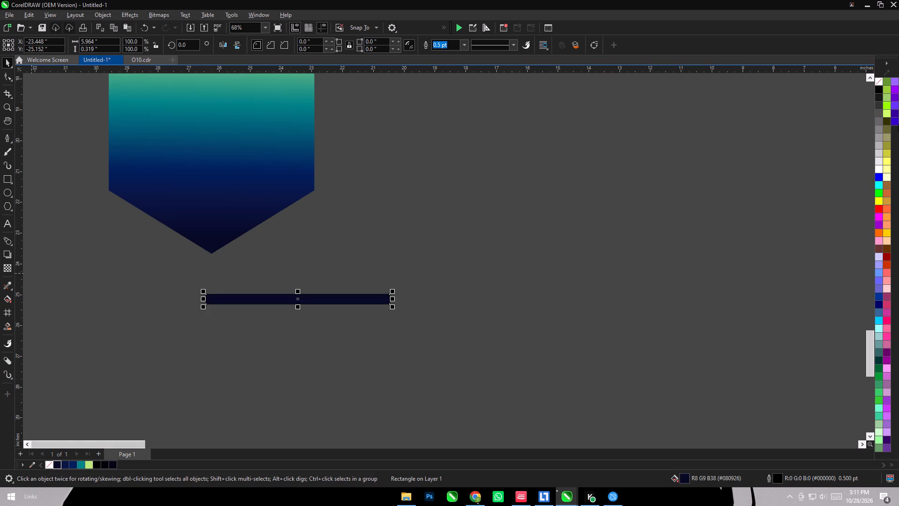
{"action": "right_click", "coordinate": [875, 76]}
Heighten the navy strip to about 0.47 inches and apply a fountain transparency that fades it out towards its bottom edge.
{"action": "scroll", "coordinate": [234, 303], "scroll_direction": "up", "scroll_amount": 5}
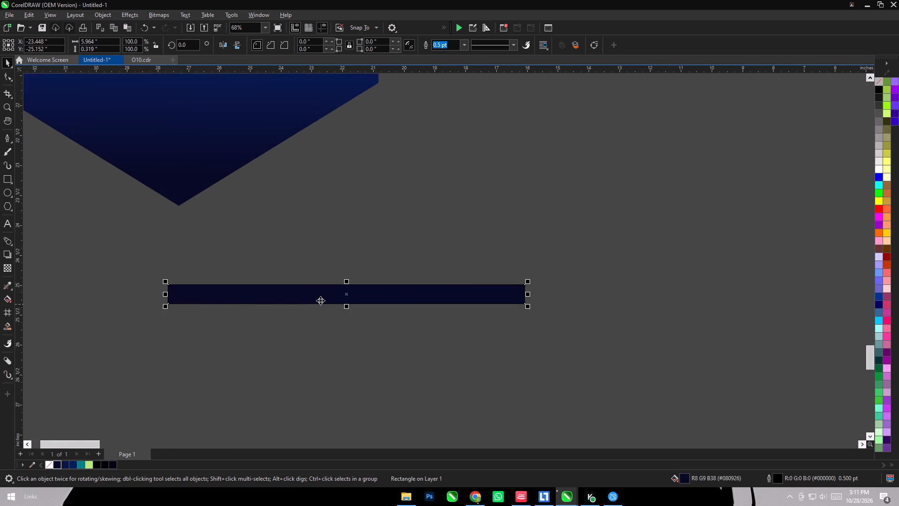
{"action": "scroll", "coordinate": [320, 300], "scroll_direction": "up", "scroll_amount": 3}
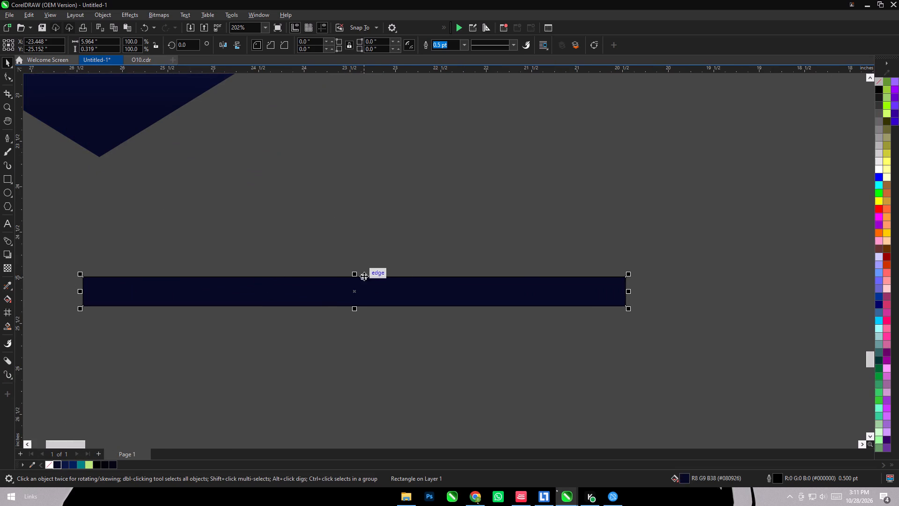
{"action": "left_click_drag", "start_coordinate": [355, 271], "coordinate": [354, 257]}
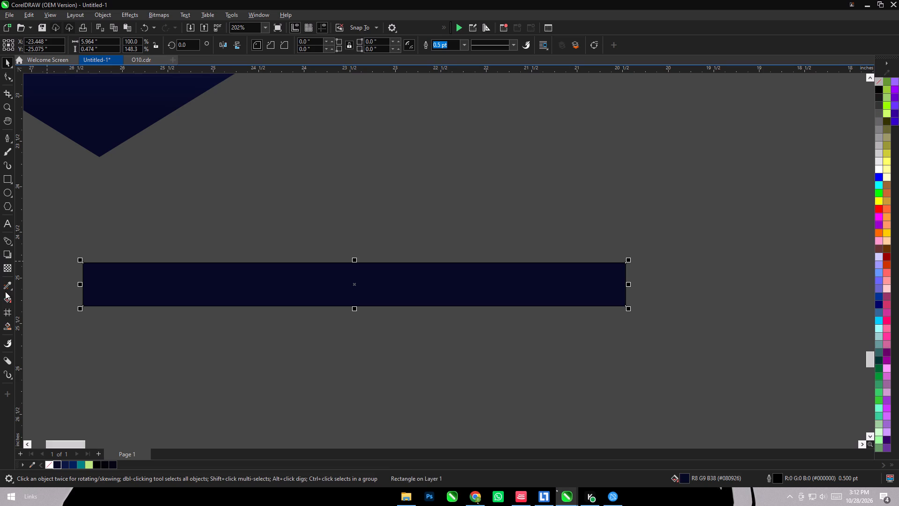
{"action": "left_click", "coordinate": [6, 268]}
{"action": "left_click_drag", "start_coordinate": [338, 258], "coordinate": [338, 303]}
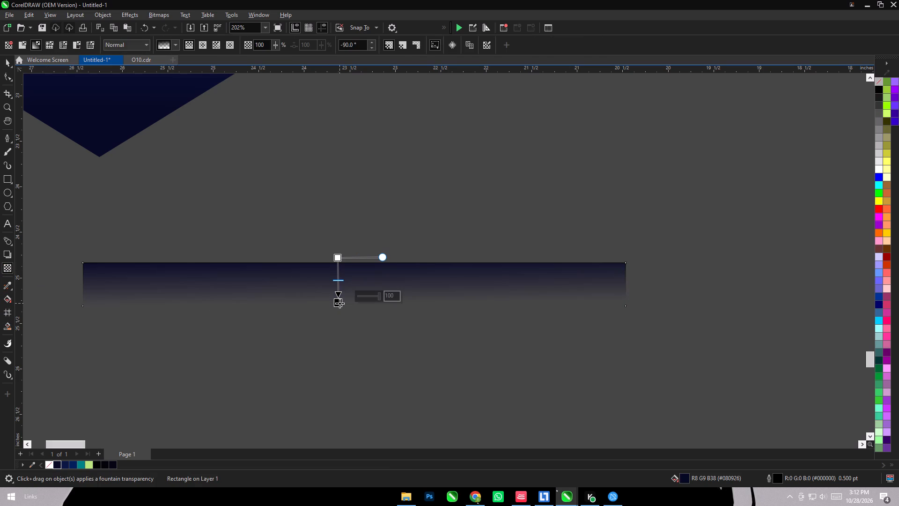
{"action": "left_click", "coordinate": [6, 60]}
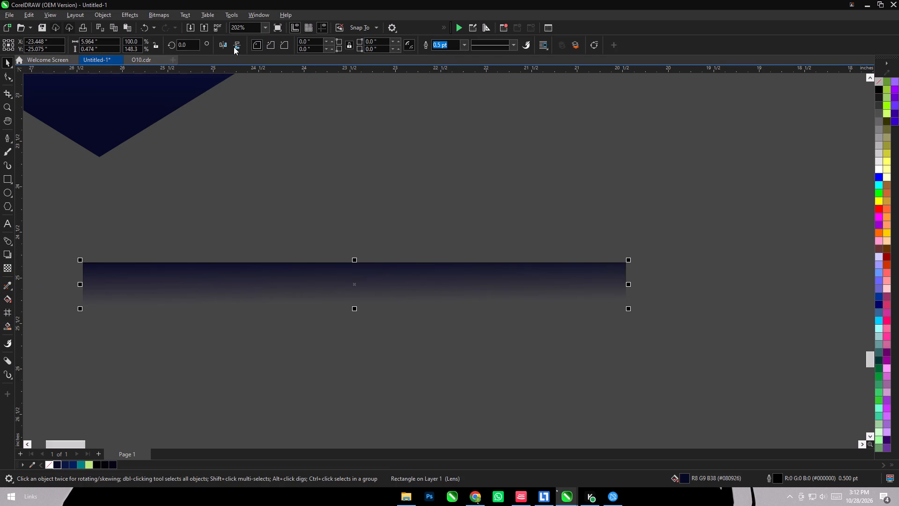
Mirror the faded strip vertically and reduce its height to about 0.34 inches.
{"action": "left_click", "coordinate": [234, 47]}
{"action": "scroll", "coordinate": [418, 296], "scroll_direction": "down", "scroll_amount": 8}
{"action": "scroll", "coordinate": [394, 283], "scroll_direction": "up", "scroll_amount": 4}
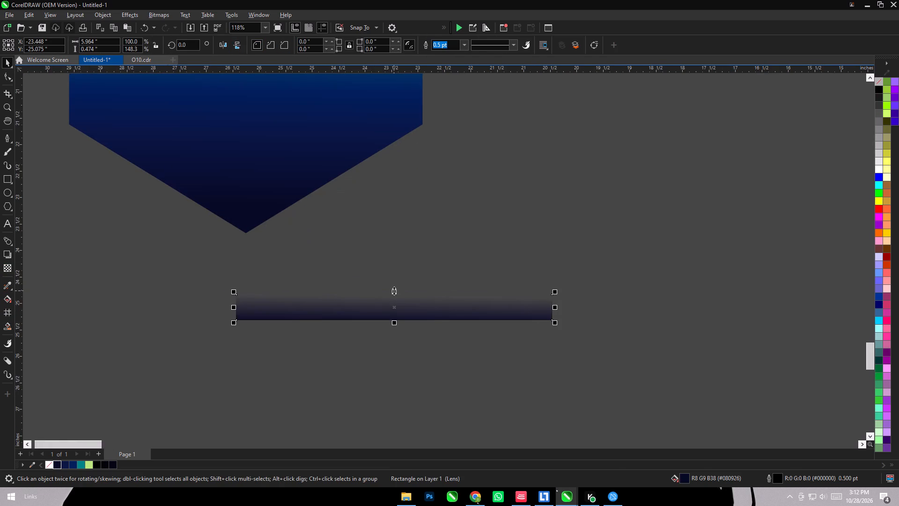
{"action": "left_click_drag", "start_coordinate": [394, 290], "coordinate": [394, 298]}
Rotate the faded strip to about 329° and place it along the inside of the hexagon's lower-left edge.
{"action": "left_click_drag", "start_coordinate": [398, 307], "coordinate": [207, 126]}
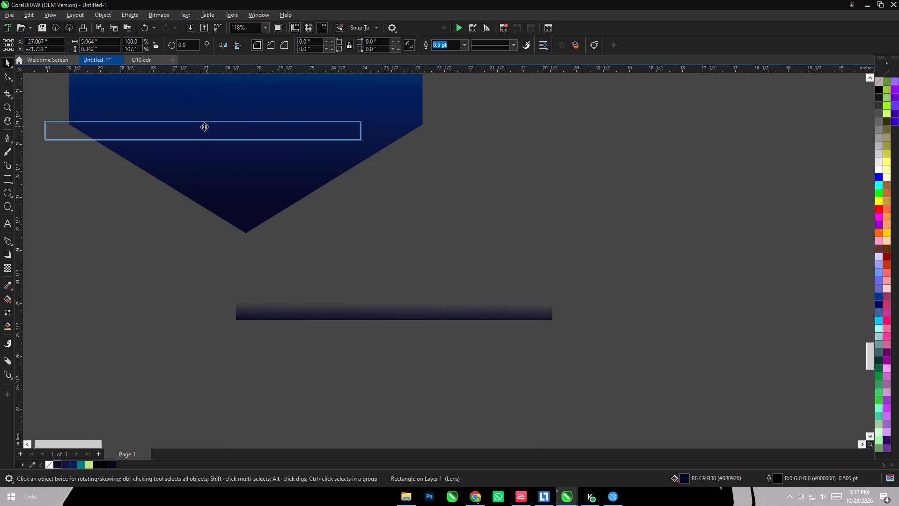
{"action": "left_click", "coordinate": [202, 126]}
{"action": "left_click_drag", "start_coordinate": [367, 118], "coordinate": [371, 207]}
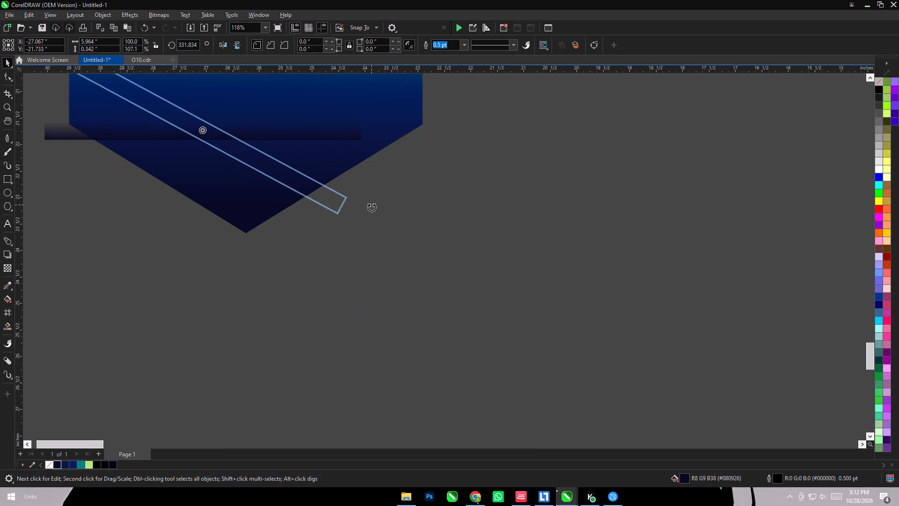
{"action": "left_click_drag", "start_coordinate": [371, 207], "coordinate": [371, 215]}
{"action": "left_click", "coordinate": [397, 260]}
{"action": "left_click_drag", "start_coordinate": [324, 210], "coordinate": [298, 233]}
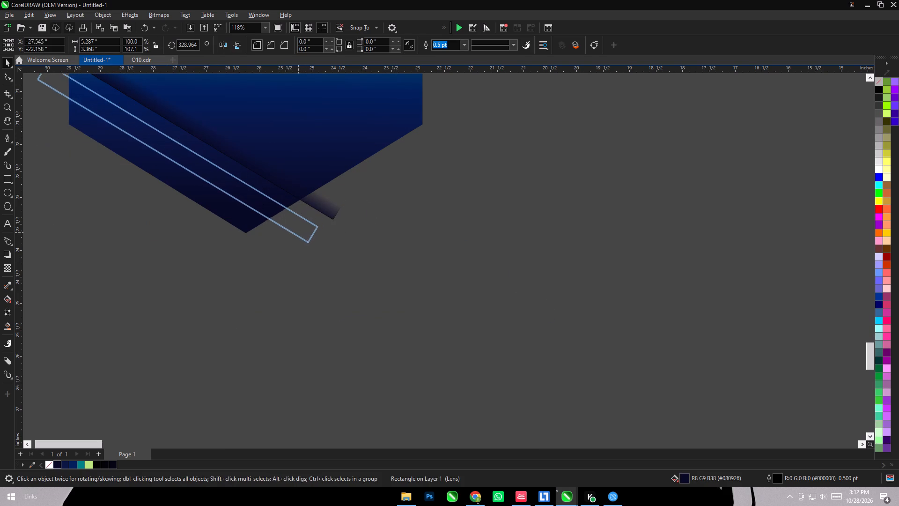
{"action": "left_click_drag", "start_coordinate": [298, 233], "coordinate": [274, 246]}
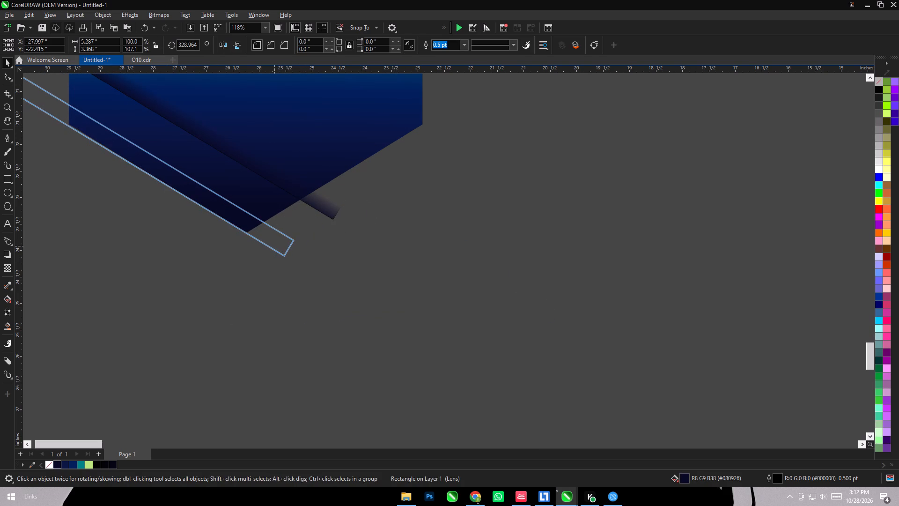
{"action": "left_click_drag", "start_coordinate": [274, 246], "coordinate": [277, 245]}
Make a horizontally mirrored copy of the faded strip and place it along the inside of the hexagon's lower-right edge.
{"action": "scroll", "coordinate": [277, 245], "scroll_direction": "down", "scroll_amount": 5}
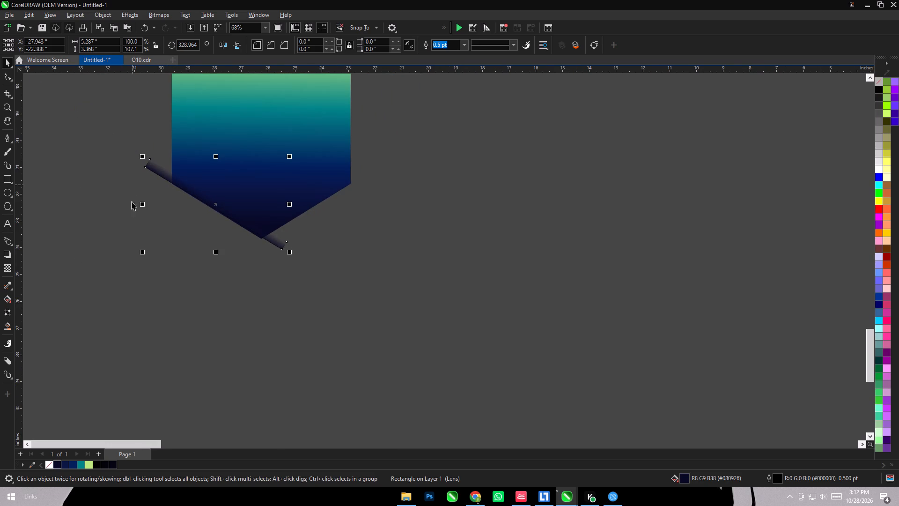
{"action": "left_click_drag", "start_coordinate": [142, 203], "coordinate": [425, 228], "text": "ctrl+alt"}
{"action": "right_click", "coordinate": [425, 228], "text": "ctrl+alt"}
{"action": "scroll", "coordinate": [314, 221], "scroll_direction": "up", "scroll_amount": 6}
{"action": "left_click_drag", "start_coordinate": [361, 225], "coordinate": [280, 218]}
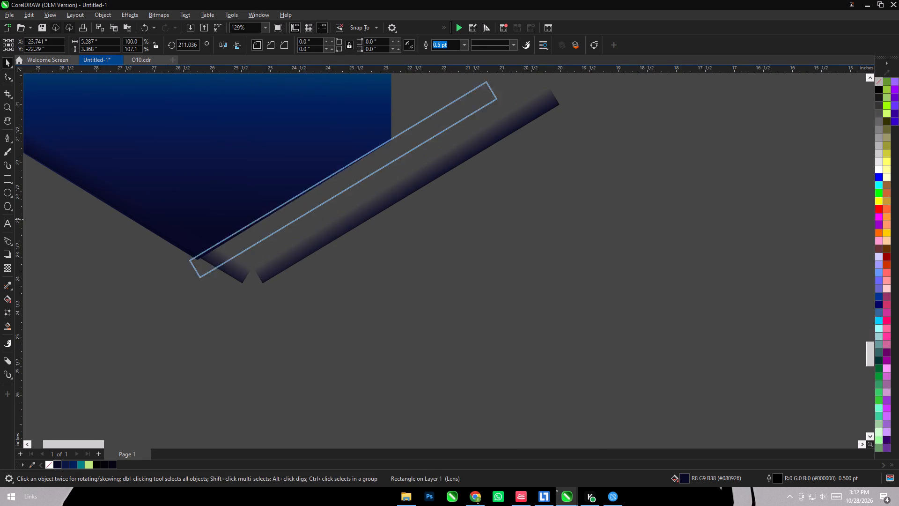
{"action": "left_click_drag", "start_coordinate": [280, 218], "coordinate": [236, 231]}
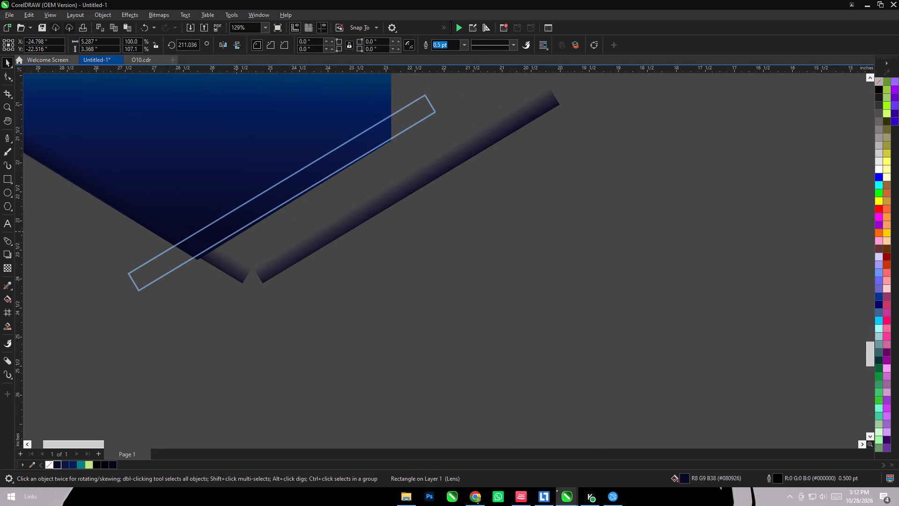
{"action": "left_click_drag", "start_coordinate": [236, 231], "coordinate": [235, 234]}
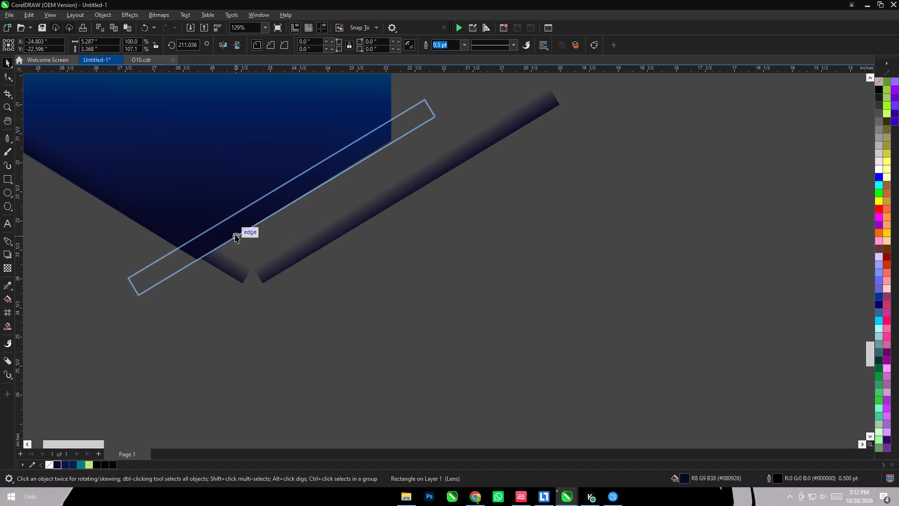
{"action": "left_click_drag", "start_coordinate": [439, 286], "coordinate": [434, 286]}
Enlarge both faded strips together to about 133.5% and move them up onto the hexagon's two lower edges.
{"action": "scroll", "coordinate": [392, 257], "scroll_direction": "down", "scroll_amount": 6}
{"action": "left_click_drag", "start_coordinate": [136, 313], "coordinate": [442, 114]}
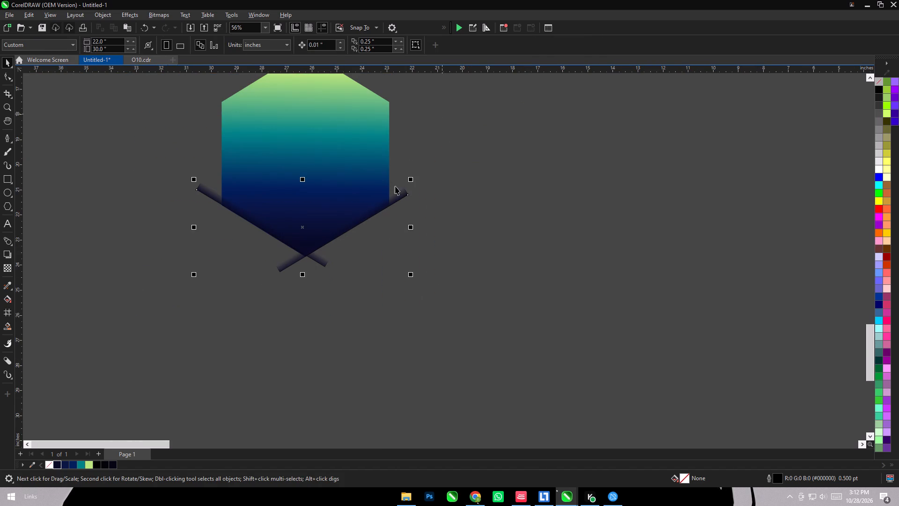
{"action": "left_click_drag", "start_coordinate": [412, 179], "coordinate": [448, 156], "text": "shift"}
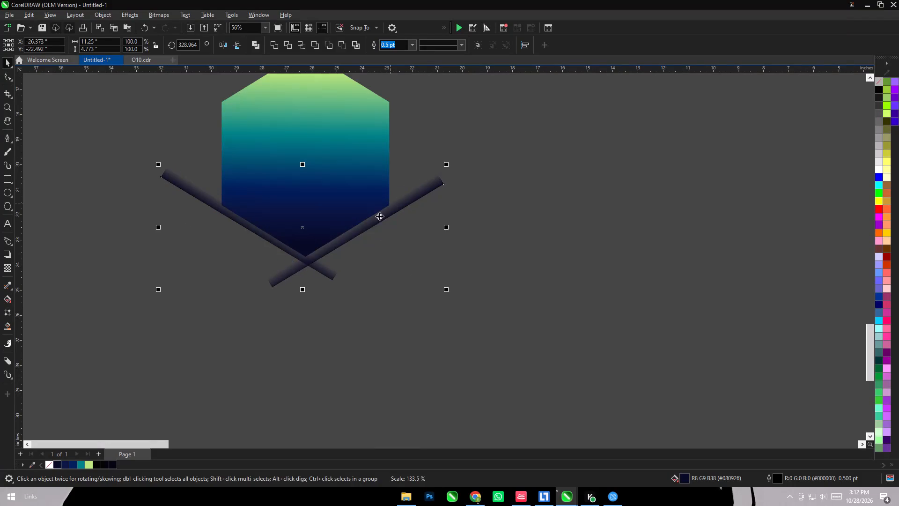
{"action": "scroll", "coordinate": [357, 232], "scroll_direction": "up", "scroll_amount": 5}
{"action": "left_click_drag", "start_coordinate": [360, 235], "coordinate": [355, 222]}
PowerClip the two faded strips inside the gradient hexagon.
{"action": "scroll", "coordinate": [355, 222], "scroll_direction": "down", "scroll_amount": 7}
{"action": "right_click", "coordinate": [355, 222]}
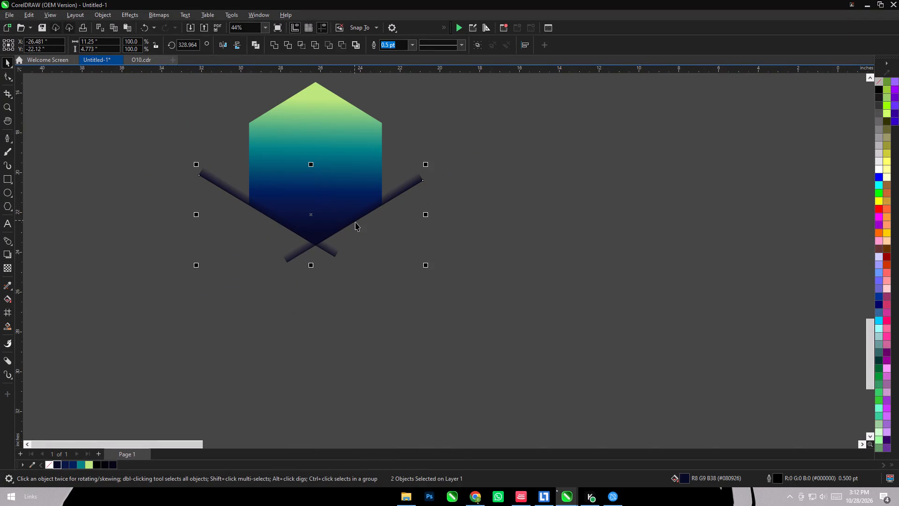
{"action": "left_click", "coordinate": [406, 347]}
{"action": "left_click", "coordinate": [326, 183]}
{"action": "left_click", "coordinate": [413, 282]}
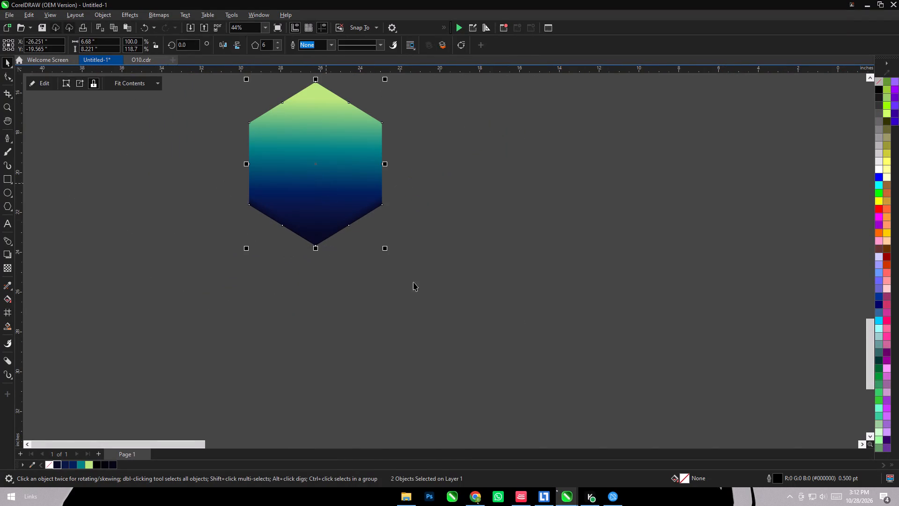
Draw a vertical straight line about 11.43 inches long through the middle of the hexagon, extending past its top and bottom points.
{"action": "scroll", "coordinate": [230, 257], "scroll_direction": "down", "scroll_amount": 6}
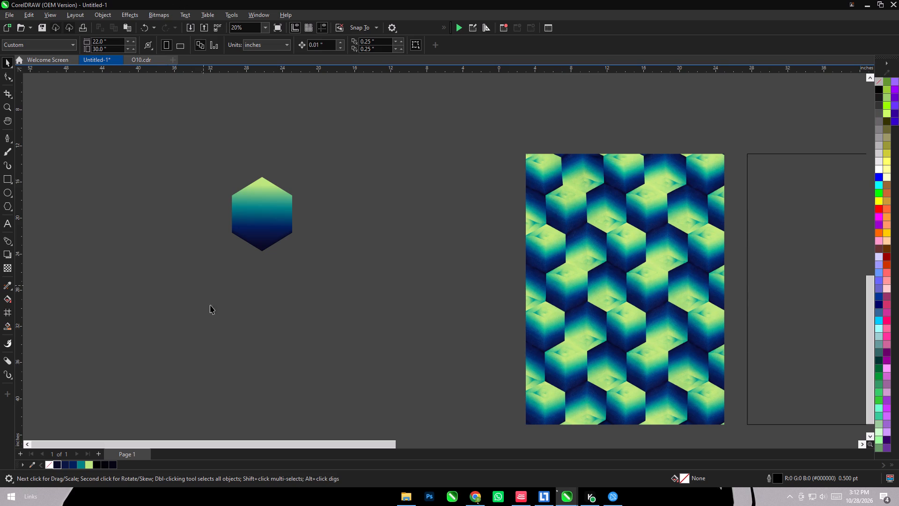
{"action": "scroll", "coordinate": [238, 188], "scroll_direction": "up", "scroll_amount": 5}
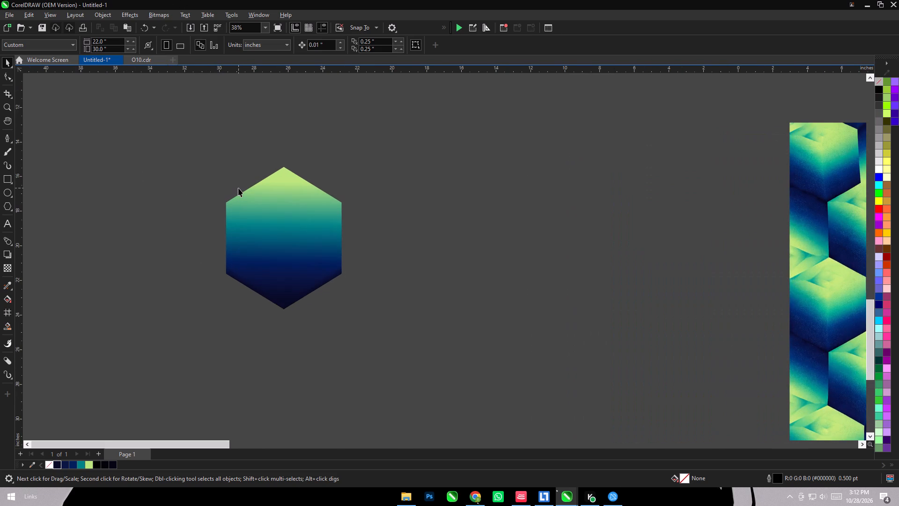
{"action": "scroll", "coordinate": [238, 188], "scroll_direction": "down", "scroll_amount": 4}
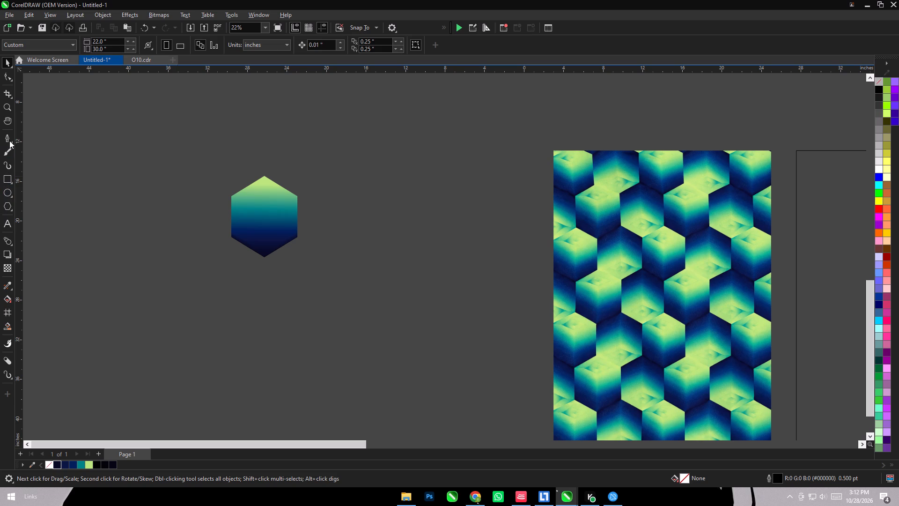
{"action": "left_click", "coordinate": [8, 178]}
{"action": "scroll", "coordinate": [243, 207], "scroll_direction": "up", "scroll_amount": 5}
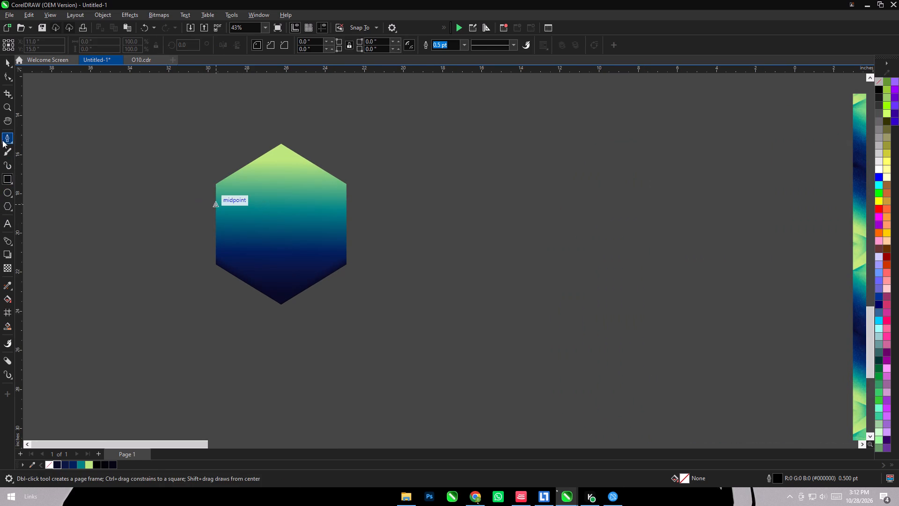
{"action": "left_click", "coordinate": [5, 139]}
{"action": "scroll", "coordinate": [338, 207], "scroll_direction": "up", "scroll_amount": 4}
{"action": "scroll", "coordinate": [269, 191], "scroll_direction": "down", "scroll_amount": 2}
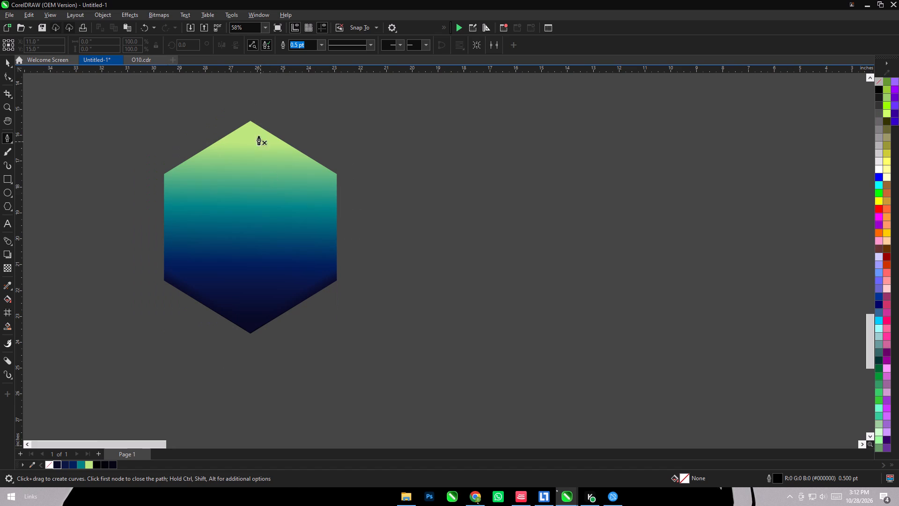
{"action": "left_click", "coordinate": [248, 97]}
{"action": "left_click", "coordinate": [253, 392], "text": "shift"}
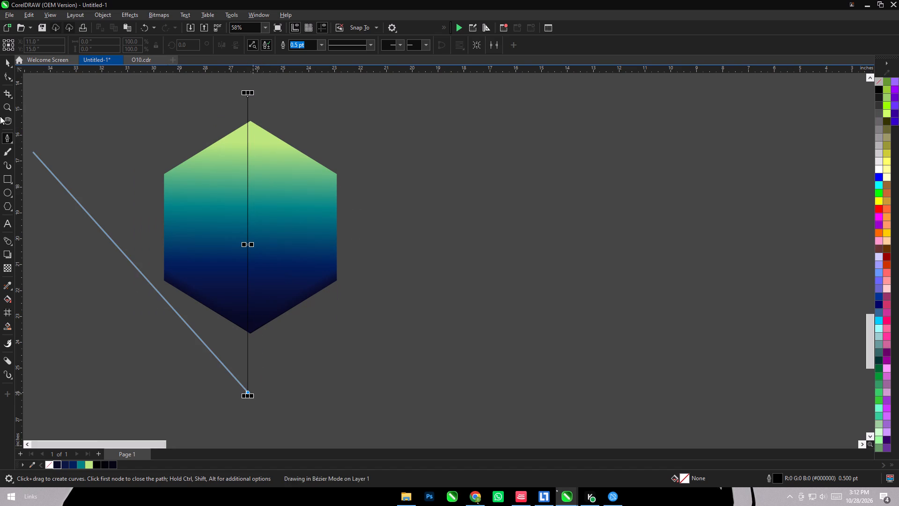
{"action": "left_click", "coordinate": [8, 56]}
{"action": "left_click", "coordinate": [7, 66]}
Centre the vertical line horizontally on the hexagon.
{"action": "left_click", "coordinate": [318, 263], "text": "shift"}
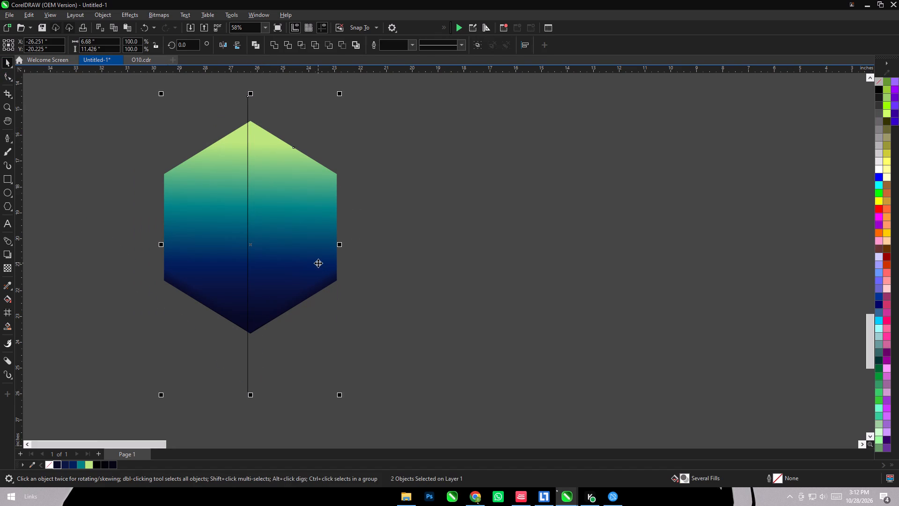
{"action": "key", "text": "c"}
{"action": "left_click", "coordinate": [409, 345]}
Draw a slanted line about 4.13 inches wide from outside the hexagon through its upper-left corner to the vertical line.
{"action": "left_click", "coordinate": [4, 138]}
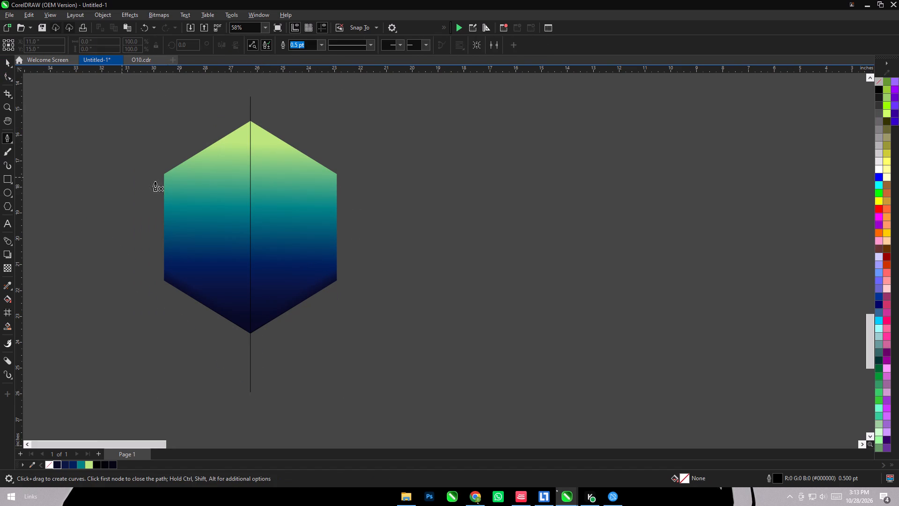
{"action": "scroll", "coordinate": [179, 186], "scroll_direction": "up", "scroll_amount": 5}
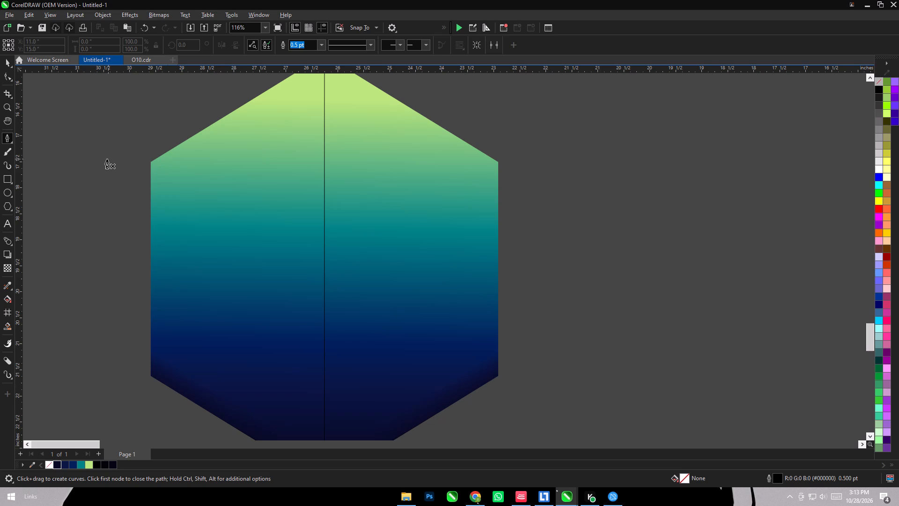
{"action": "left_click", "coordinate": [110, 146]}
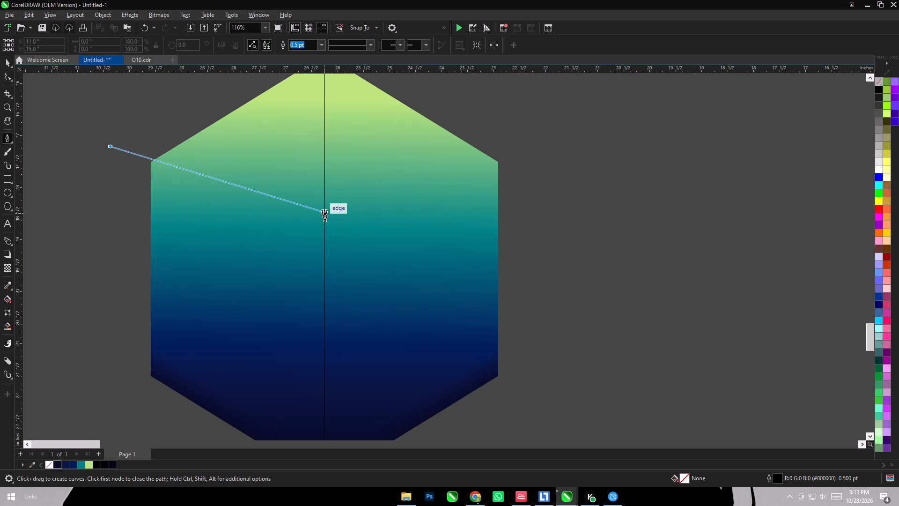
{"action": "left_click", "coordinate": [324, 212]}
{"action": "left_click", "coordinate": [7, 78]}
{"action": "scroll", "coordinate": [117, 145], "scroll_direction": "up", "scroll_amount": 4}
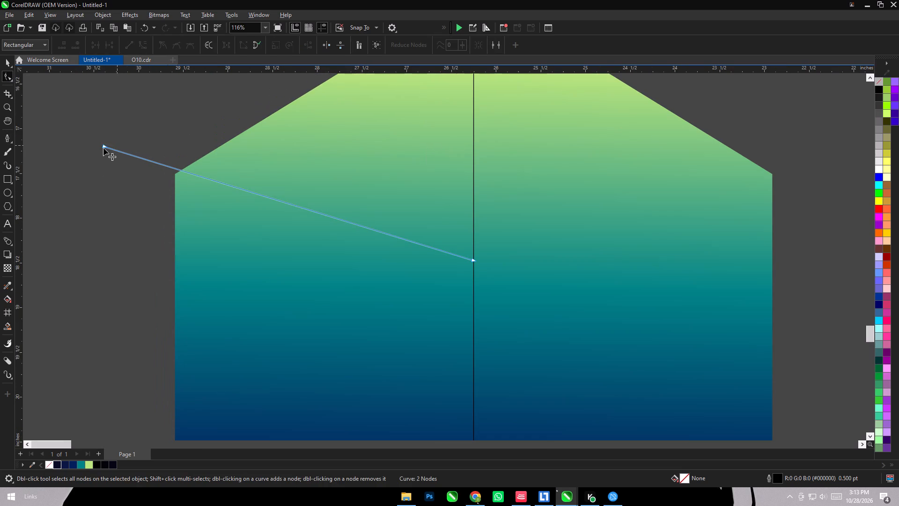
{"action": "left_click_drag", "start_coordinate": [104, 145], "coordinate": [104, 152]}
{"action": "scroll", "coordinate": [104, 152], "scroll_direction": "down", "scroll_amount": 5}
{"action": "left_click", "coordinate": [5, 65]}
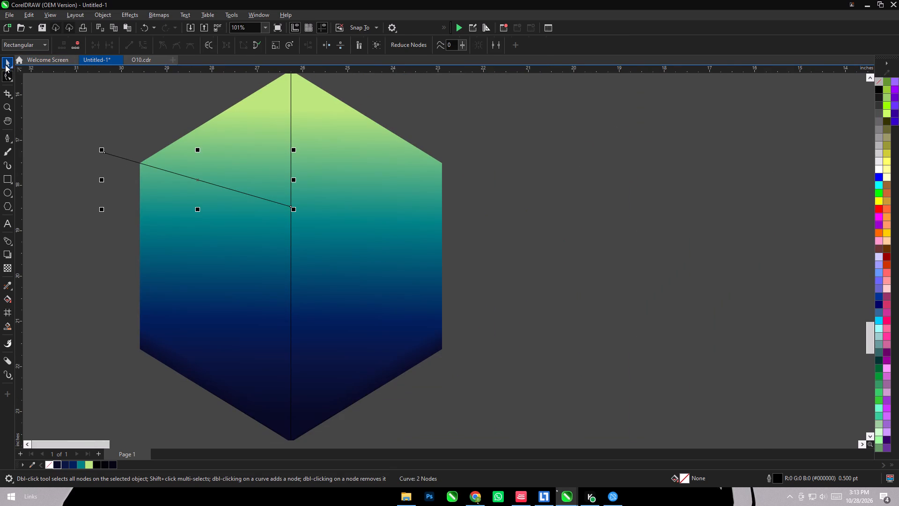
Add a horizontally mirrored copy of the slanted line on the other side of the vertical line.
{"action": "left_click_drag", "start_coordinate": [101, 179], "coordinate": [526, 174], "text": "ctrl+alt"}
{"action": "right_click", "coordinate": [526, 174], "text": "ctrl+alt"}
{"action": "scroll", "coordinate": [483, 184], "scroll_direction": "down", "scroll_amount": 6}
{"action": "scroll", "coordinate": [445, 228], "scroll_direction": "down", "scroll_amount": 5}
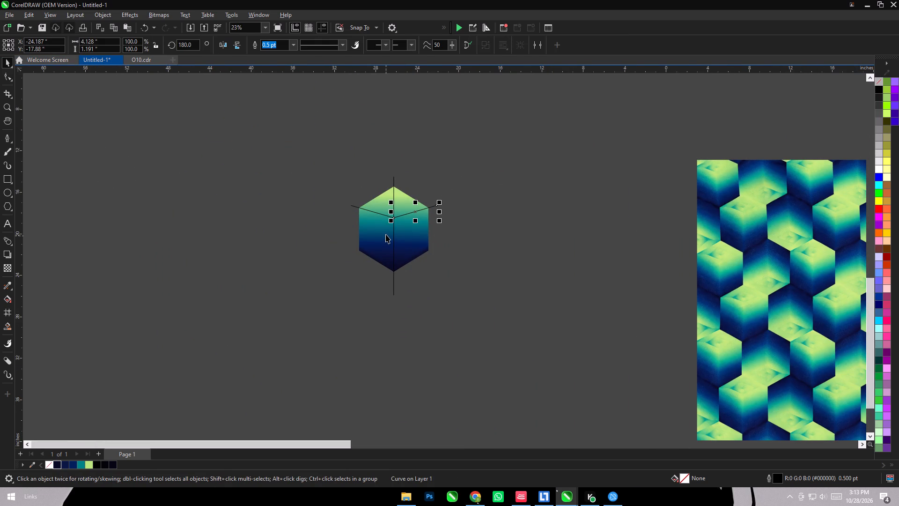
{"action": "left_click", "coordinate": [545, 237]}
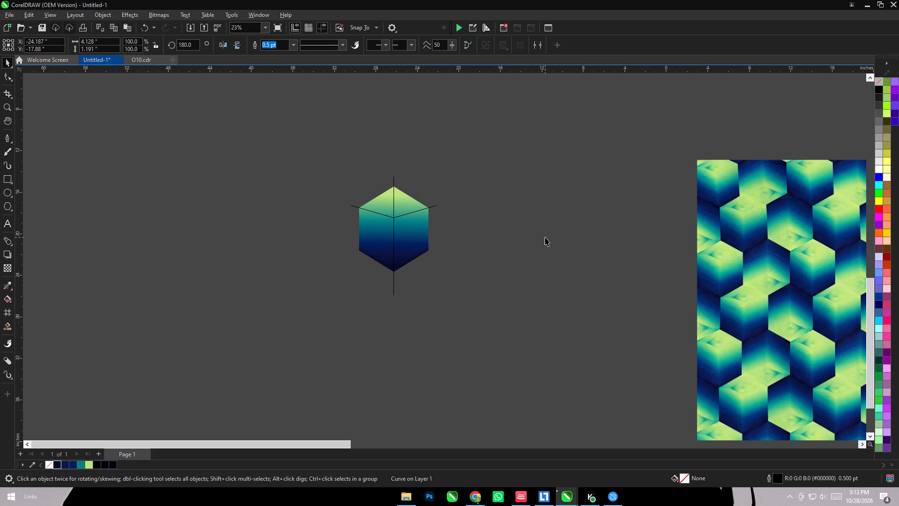
Delete the two slanted lines and the vertical line, leaving only the gradient hexagon.
{"action": "scroll", "coordinate": [368, 214], "scroll_direction": "down", "scroll_amount": 5}
{"action": "scroll", "coordinate": [384, 205], "scroll_direction": "up", "scroll_amount": 8}
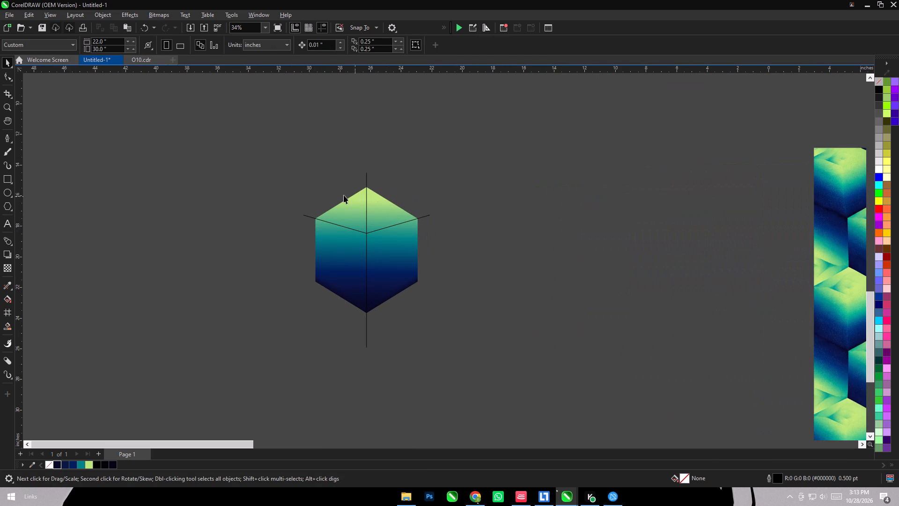
{"action": "left_click_drag", "start_coordinate": [284, 139], "coordinate": [544, 271]}
{"action": "key", "text": "Delete"}
{"action": "left_click_drag", "start_coordinate": [347, 130], "coordinate": [399, 408]}
{"action": "key", "text": "Delete"}
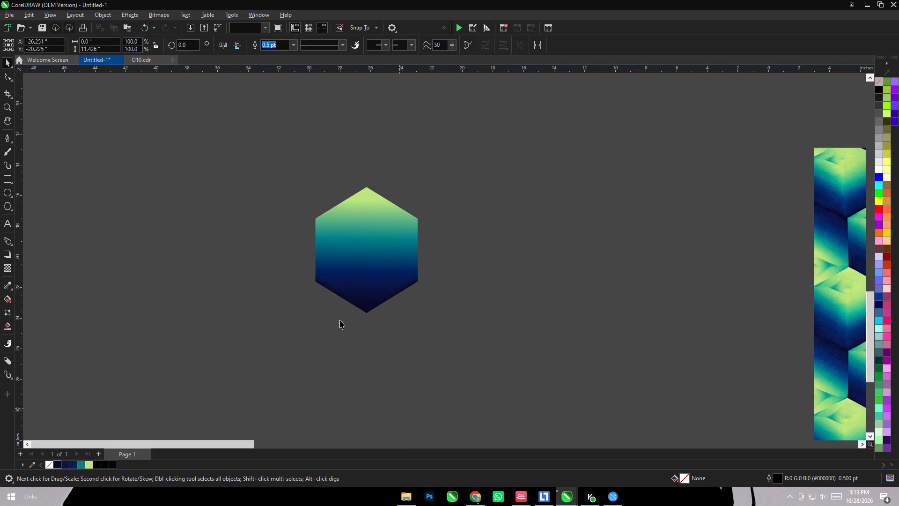
Place a copy of the hexagon edge to edge on its right and flip it vertically so its navy end points up.
{"action": "left_click", "coordinate": [378, 269]}
{"action": "scroll", "coordinate": [258, 231], "scroll_direction": "down", "scroll_amount": 5}
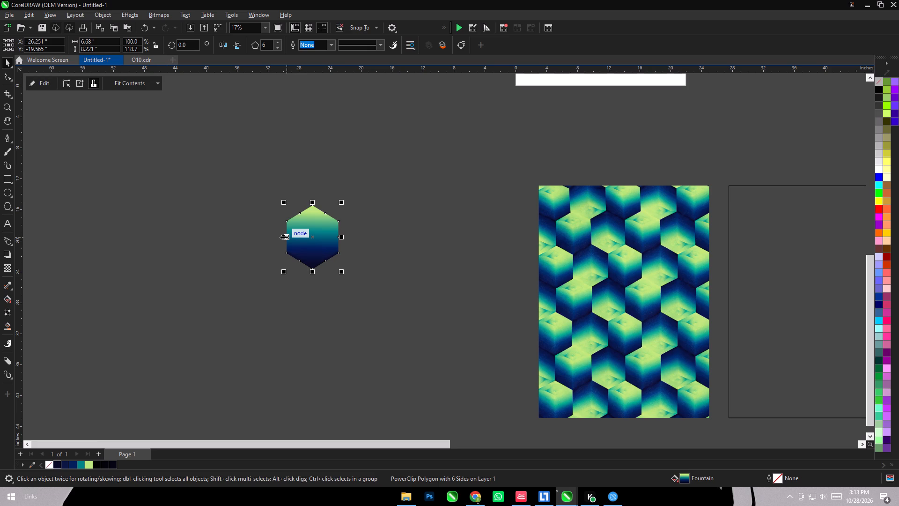
{"action": "left_click_drag", "start_coordinate": [284, 237], "coordinate": [357, 245], "text": "ctrl+alt"}
{"action": "right_click", "coordinate": [357, 245], "text": "ctrl+alt"}
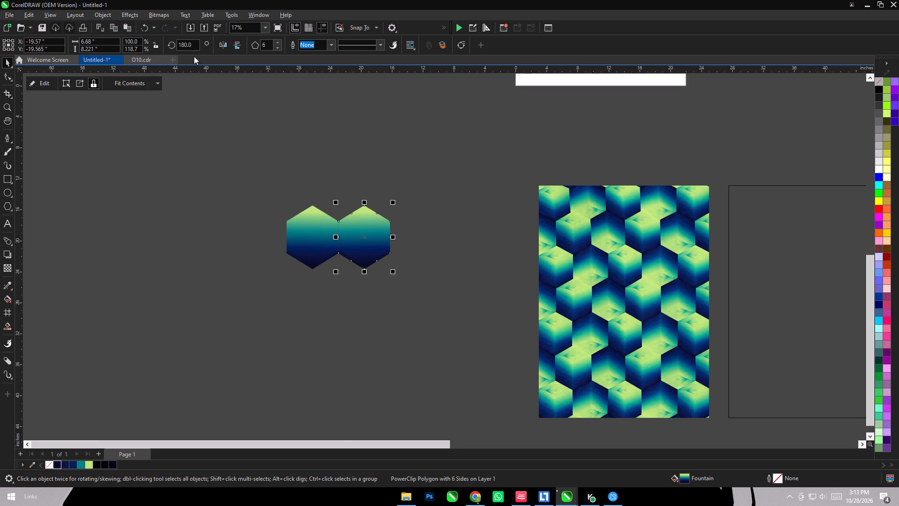
{"action": "left_click", "coordinate": [241, 45]}
{"action": "left_click", "coordinate": [291, 312]}
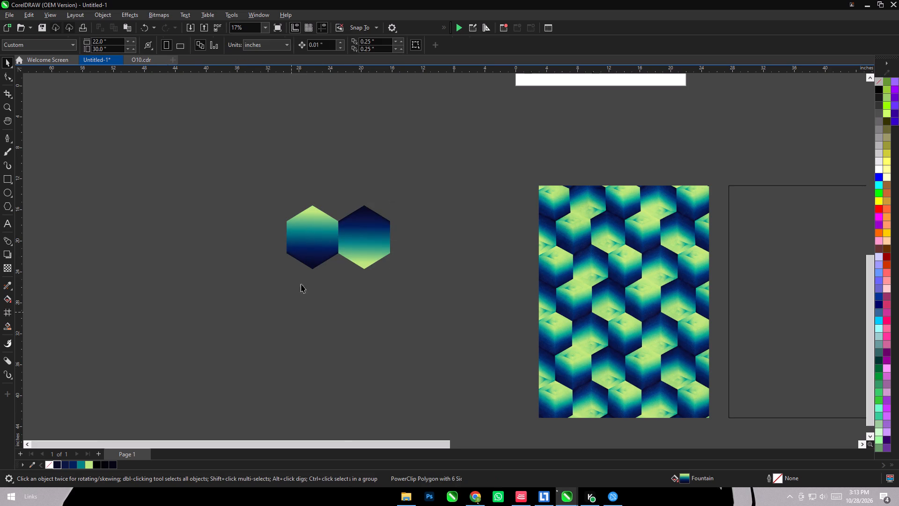
Extend the row to five adjoining hexagons with copies to the right, flipping each new one to alternate the lime and navy tops.
{"action": "left_click", "coordinate": [346, 244]}
{"action": "left_click_drag", "start_coordinate": [337, 236], "coordinate": [357, 240], "text": "ctrl+alt"}
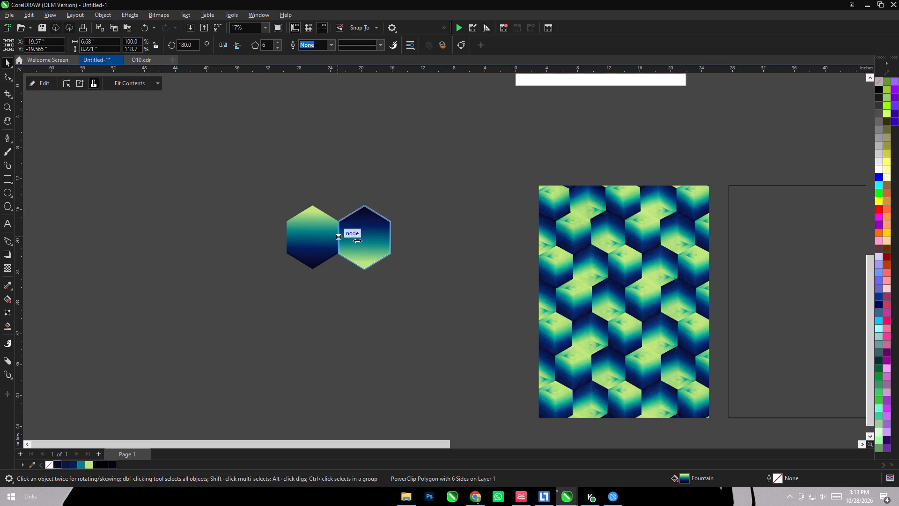
{"action": "left_click_drag", "start_coordinate": [357, 240], "coordinate": [420, 247], "text": "ctrl+alt"}
{"action": "right_click", "coordinate": [419, 247], "text": "ctrl+alt"}
{"action": "left_click", "coordinate": [236, 42]}
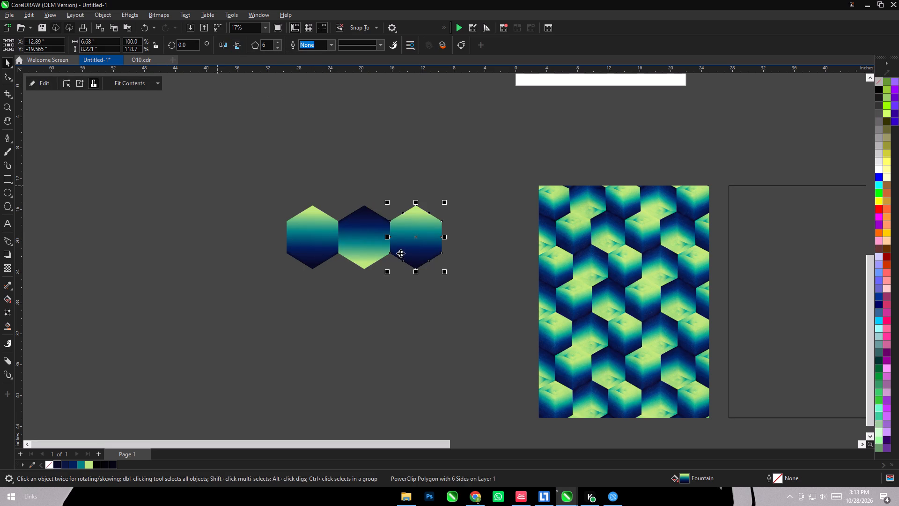
{"action": "left_click_drag", "start_coordinate": [388, 238], "coordinate": [468, 246], "text": "ctrl+alt"}
{"action": "right_click", "coordinate": [468, 246], "text": "ctrl+alt"}
{"action": "left_click", "coordinate": [225, 40]}
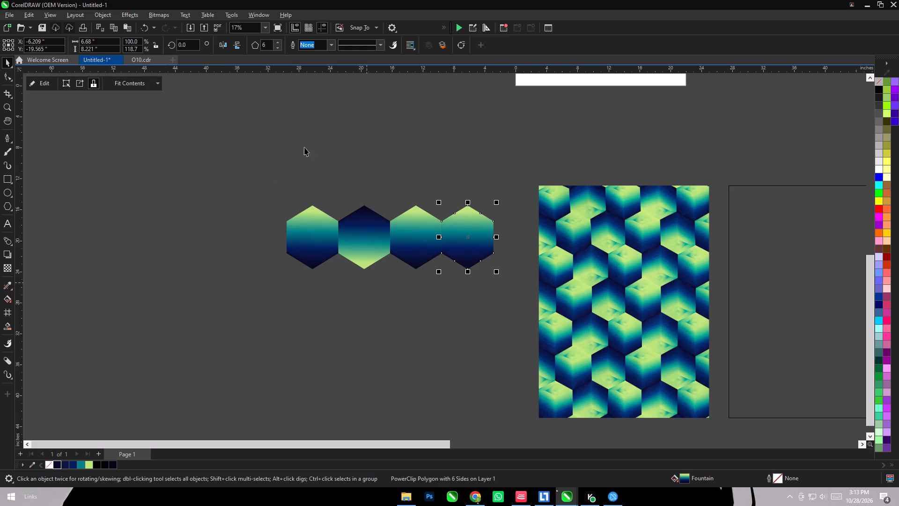
{"action": "left_click", "coordinate": [237, 45]}
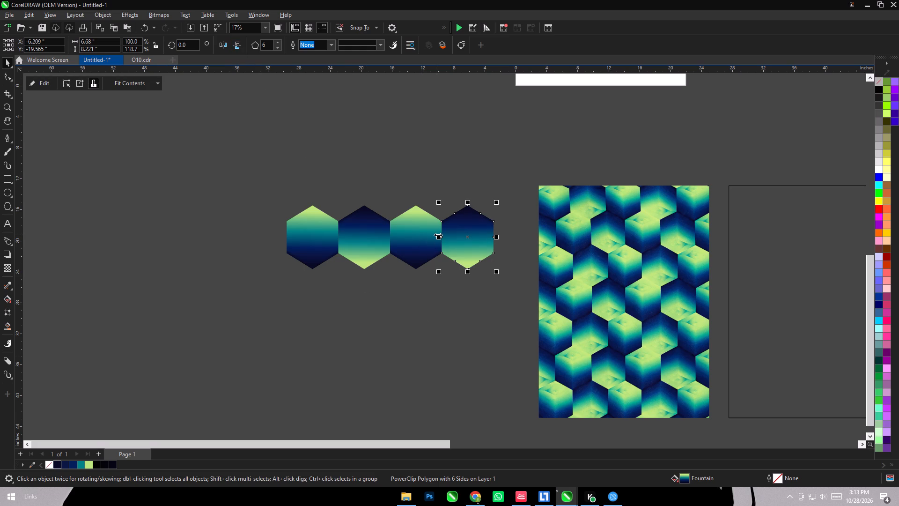
{"action": "left_click_drag", "start_coordinate": [438, 235], "coordinate": [515, 247], "text": "ctrl+alt"}
{"action": "right_click", "coordinate": [515, 247], "text": "ctrl+alt"}
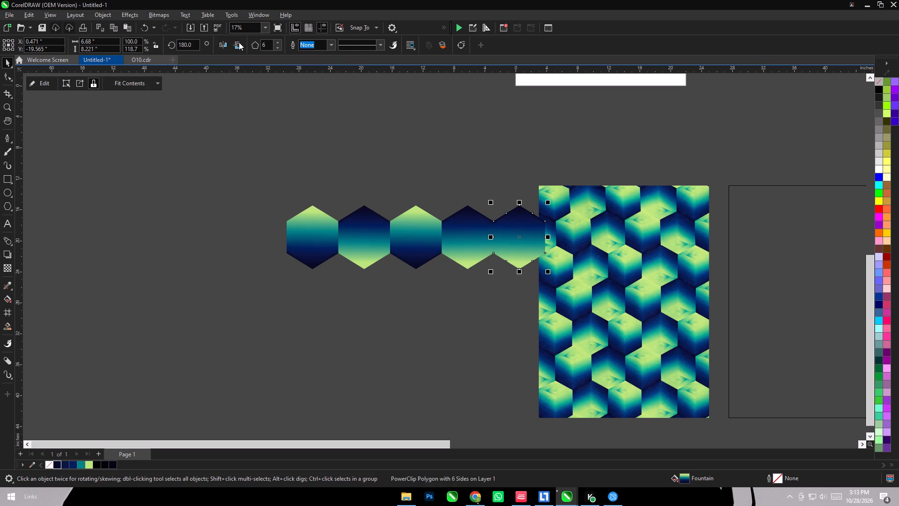
{"action": "left_click", "coordinate": [239, 42]}
Move the row of five hexagons left, clear of the reference cube pattern.
{"action": "scroll", "coordinate": [262, 186], "scroll_direction": "down", "scroll_amount": 4}
{"action": "left_click_drag", "start_coordinate": [191, 167], "coordinate": [448, 272]}
{"action": "left_click_drag", "start_coordinate": [405, 207], "coordinate": [302, 209]}
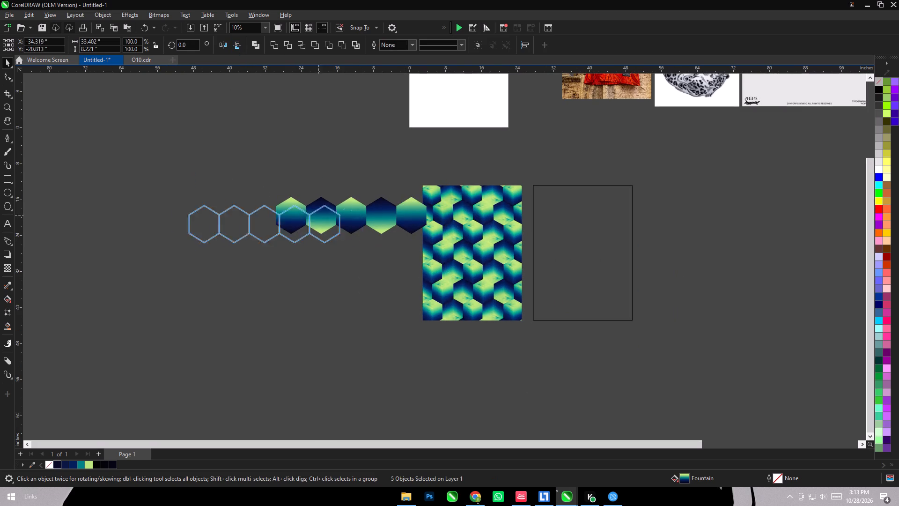
{"action": "left_click_drag", "start_coordinate": [302, 209], "coordinate": [275, 202]}
Add a sixth hexagon at the row's right end, flipped vertically so its navy end points up.
{"action": "left_click", "coordinate": [247, 287]}
{"action": "scroll", "coordinate": [252, 202], "scroll_direction": "up", "scroll_amount": 5}
{"action": "left_click", "coordinate": [294, 221]}
{"action": "left_click_drag", "start_coordinate": [279, 228], "coordinate": [358, 241], "text": "ctrl+alt"}
{"action": "right_click", "coordinate": [358, 241], "text": "ctrl+alt"}
{"action": "left_click", "coordinate": [238, 43]}
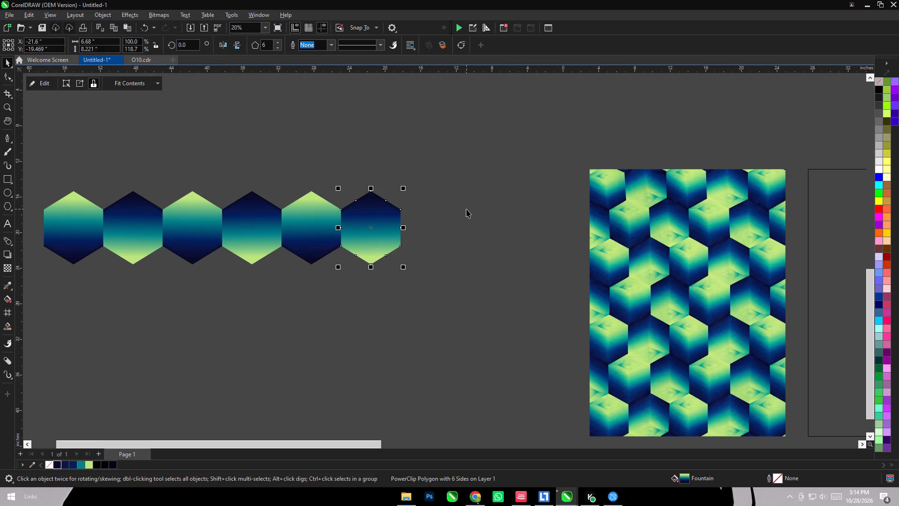
Add a seventh and an eighth hexagon at the row's right end, flipping each vertically to continue the alternating gradient.
{"action": "scroll", "coordinate": [466, 209], "scroll_direction": "down", "scroll_amount": 3}
{"action": "left_click_drag", "start_coordinate": [151, 184], "coordinate": [521, 264]}
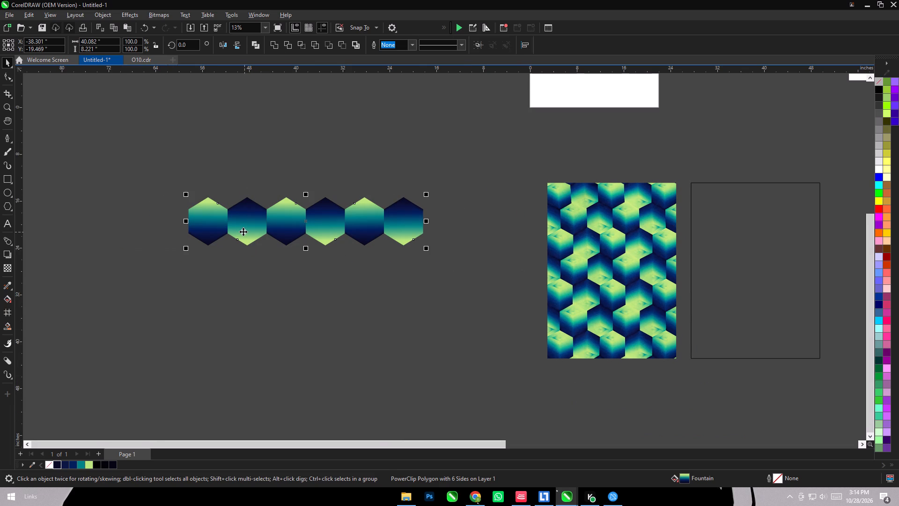
{"action": "left_click", "coordinate": [350, 304]}
{"action": "left_click", "coordinate": [403, 222]}
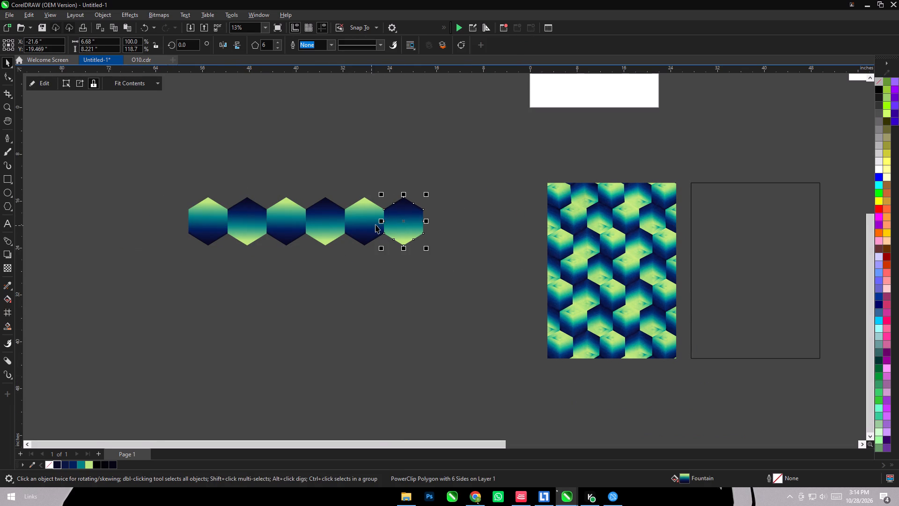
{"action": "left_click_drag", "start_coordinate": [379, 219], "coordinate": [465, 223], "text": "ctrl+alt"}
{"action": "right_click", "coordinate": [465, 223], "text": "ctrl+alt"}
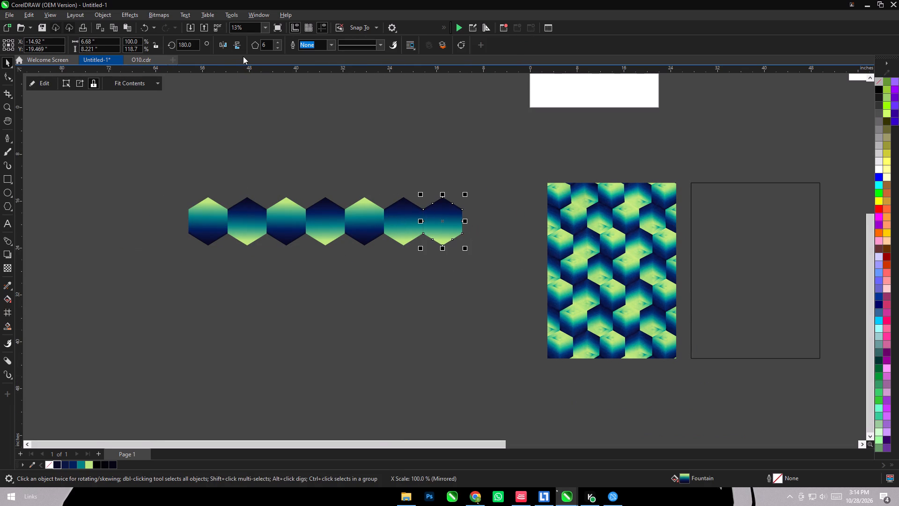
{"action": "left_click", "coordinate": [238, 45]}
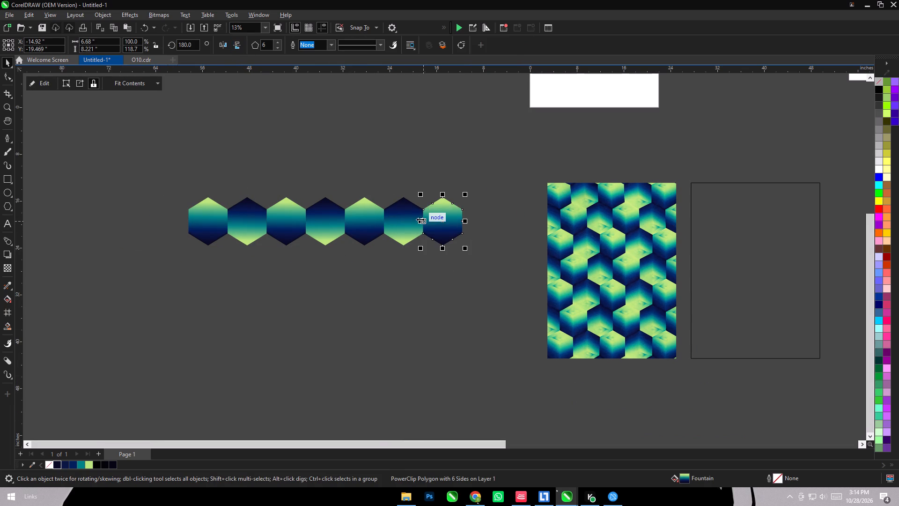
{"action": "left_click_drag", "start_coordinate": [420, 219], "coordinate": [491, 219], "text": "ctrl+alt"}
{"action": "right_click", "coordinate": [491, 219], "text": "ctrl+alt"}
{"action": "left_click", "coordinate": [230, 43]}
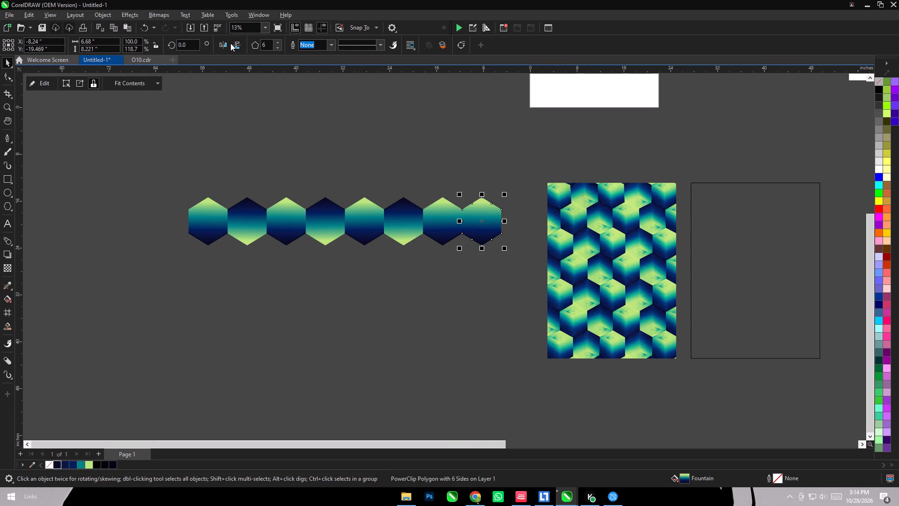
{"action": "left_click", "coordinate": [237, 43]}
{"action": "left_click", "coordinate": [281, 140]}
Group the eight hexagons of the row.
{"action": "left_click_drag", "start_coordinate": [143, 159], "coordinate": [548, 313]}
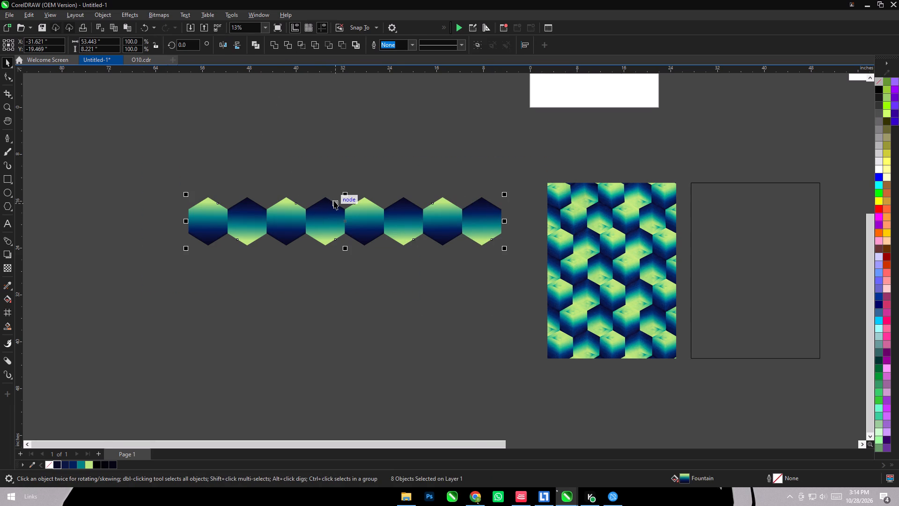
{"action": "key", "text": "ctrl+g"}
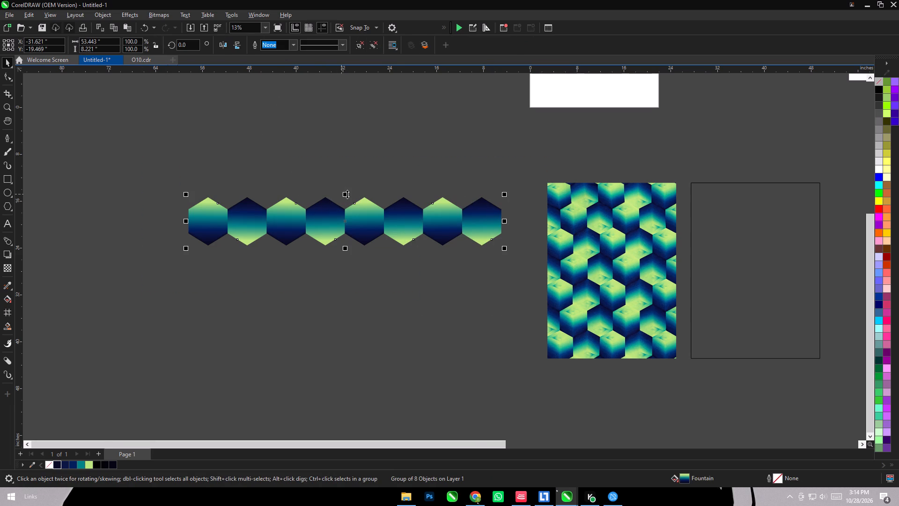
Place a vertically mirrored copy of the grouped hexagon row directly below the original.
{"action": "left_click_drag", "start_coordinate": [347, 194], "coordinate": [346, 249], "text": "ctrl+alt"}
{"action": "right_click", "coordinate": [346, 249], "text": "ctrl+alt"}
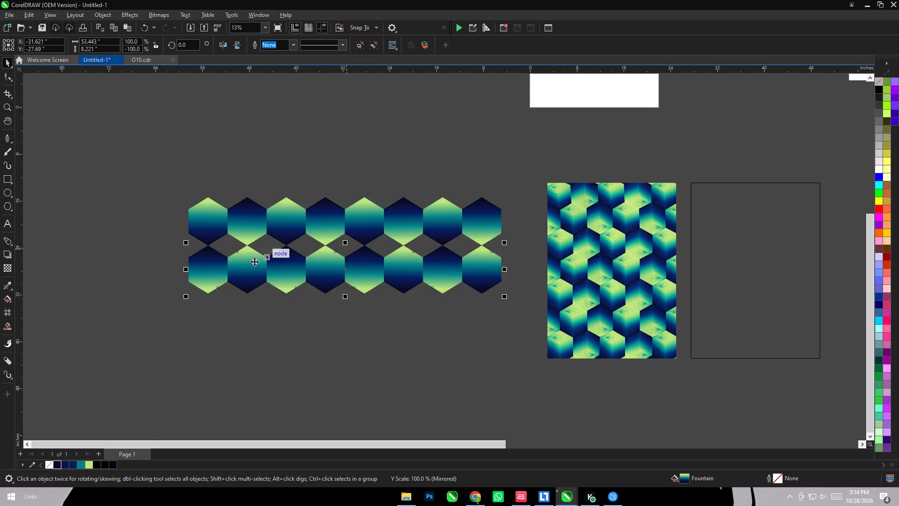
Shift the lower row right by half a hexagon and up, nudging it flush into the upper row's gaps at about X -28.28, Y -25.62 inches.
{"action": "scroll", "coordinate": [251, 262], "scroll_direction": "up", "scroll_amount": 8}
{"action": "left_click_drag", "start_coordinate": [249, 262], "coordinate": [302, 233]}
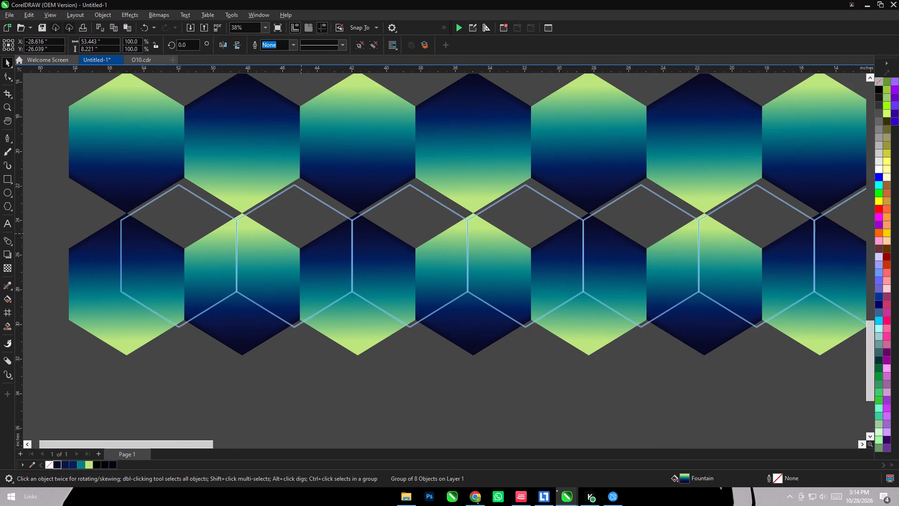
{"action": "left_click_drag", "start_coordinate": [302, 233], "coordinate": [306, 228]}
{"action": "key", "text": "Up"}
{"action": "key", "text": "Up"}
{"action": "key", "text": "Up"}
{"action": "key", "text": "Up"}
{"action": "key", "text": "Up"}
{"action": "key", "text": "Up"}
{"action": "key", "text": "Up"}
{"action": "key", "text": "Up"}
{"action": "key", "text": "Up"}
{"action": "key", "text": "Up"}
{"action": "key", "text": "Up"}
{"action": "key", "text": "Up"}
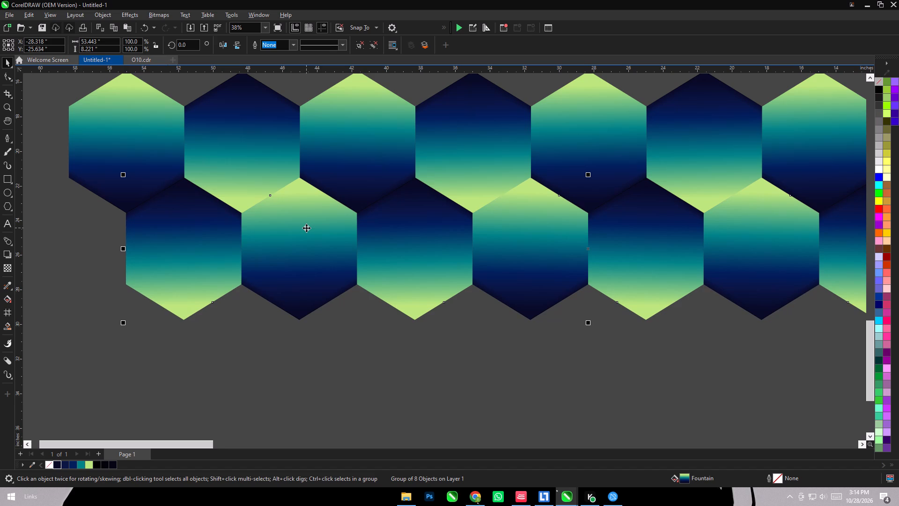
{"action": "key", "text": "Left"}
{"action": "key", "text": "Down"}
{"action": "key", "text": "Down"}
{"action": "key", "text": "Down"}
{"action": "key", "text": "Down"}
{"action": "key", "text": "Down"}
{"action": "key", "text": "Down"}
{"action": "key", "text": "Down"}
{"action": "key", "text": "Down"}
{"action": "key", "text": "Down"}
{"action": "key", "text": "Down"}
{"action": "key", "text": "Down"}
{"action": "key", "text": "Down"}
{"action": "key", "text": "Down"}
{"action": "key", "text": "Down"}
{"action": "key", "text": "Down"}
{"action": "key", "text": "Down"}
{"action": "key", "text": "Down"}
{"action": "key", "text": "Down"}
{"action": "key", "text": "Down"}
{"action": "key", "text": "Down"}
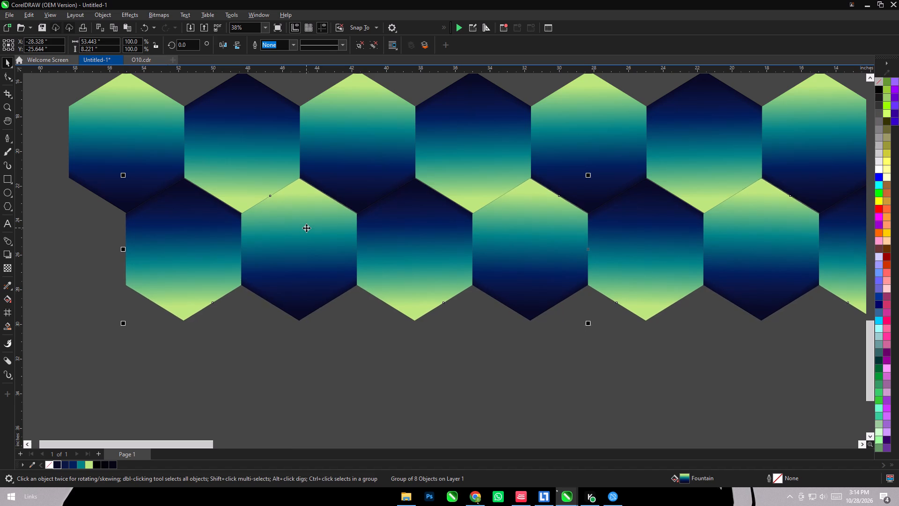
{"action": "key", "text": "Up"}
{"action": "key", "text": "Up"}
{"action": "key", "text": "Up"}
{"action": "key", "text": "Up"}
{"action": "key", "text": "Up"}
{"action": "key", "text": "Up"}
{"action": "key", "text": "Up"}
{"action": "key", "text": "Up"}
{"action": "key", "text": "Up"}
{"action": "key", "text": "Up"}
{"action": "key", "text": "Up"}
{"action": "key", "text": "Up"}
{"action": "key", "text": "Up"}
{"action": "key", "text": "Up"}
{"action": "key", "text": "Up"}
{"action": "key", "text": "Up"}
{"action": "key", "text": "Up"}
{"action": "key", "text": "Up"}
{"action": "key", "text": "Up"}
{"action": "key", "text": "Right"}
{"action": "key", "text": "Right"}
{"action": "key", "text": "Right"}
{"action": "key", "text": "Right"}
{"action": "key", "text": "Right"}
{"action": "key", "text": "Right"}
{"action": "key", "text": "Right"}
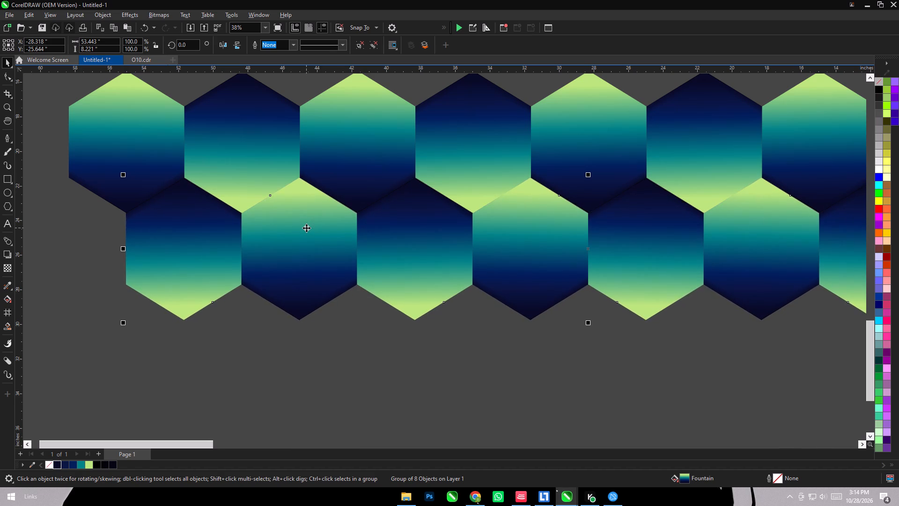
{"action": "key", "text": "Up"}
{"action": "key", "text": "Up"}
Place a copy of both interlocking hexagon rows directly below them and group the copied pair.
{"action": "scroll", "coordinate": [287, 219], "scroll_direction": "down", "scroll_amount": 8}
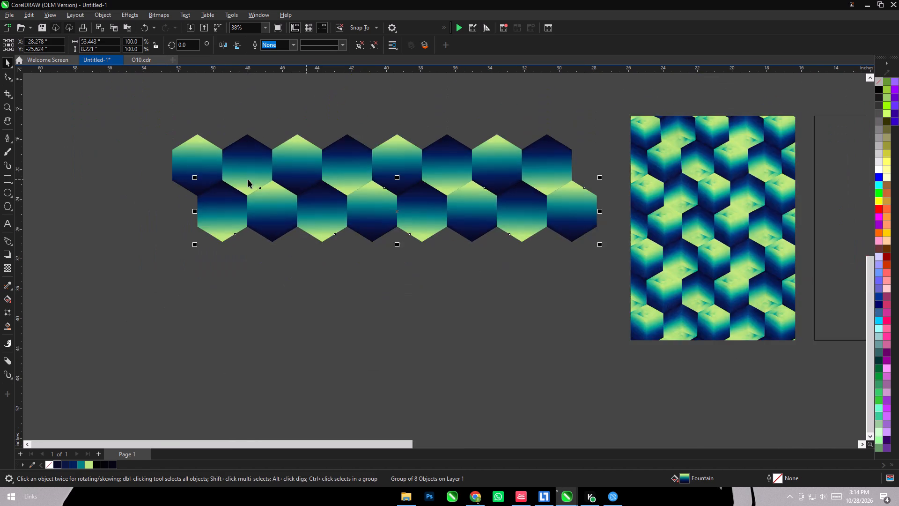
{"action": "scroll", "coordinate": [248, 179], "scroll_direction": "down", "scroll_amount": 4}
{"action": "left_click", "coordinate": [247, 249]}
{"action": "left_click_drag", "start_coordinate": [163, 135], "coordinate": [184, 155]}
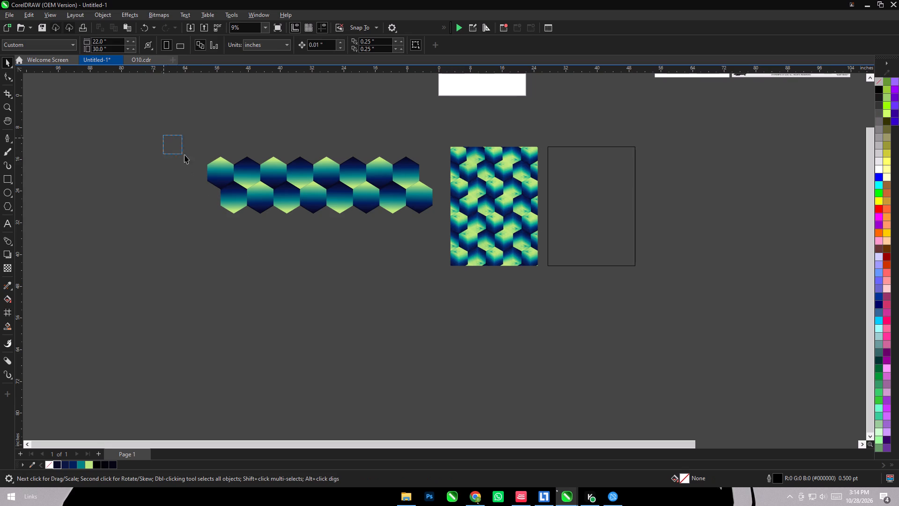
{"action": "left_click_drag", "start_coordinate": [184, 155], "coordinate": [445, 228]}
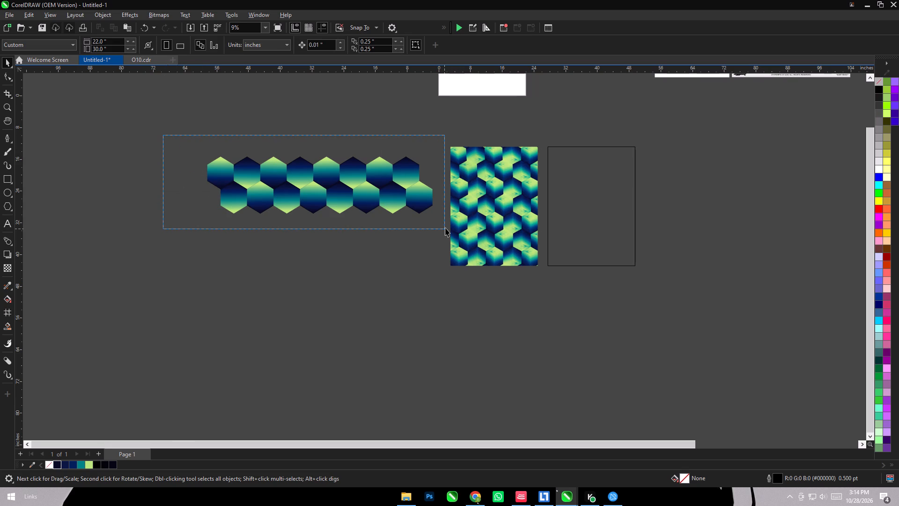
{"action": "left_click_drag", "start_coordinate": [445, 228], "coordinate": [435, 227]}
{"action": "left_click_drag", "start_coordinate": [371, 190], "coordinate": [368, 241]}
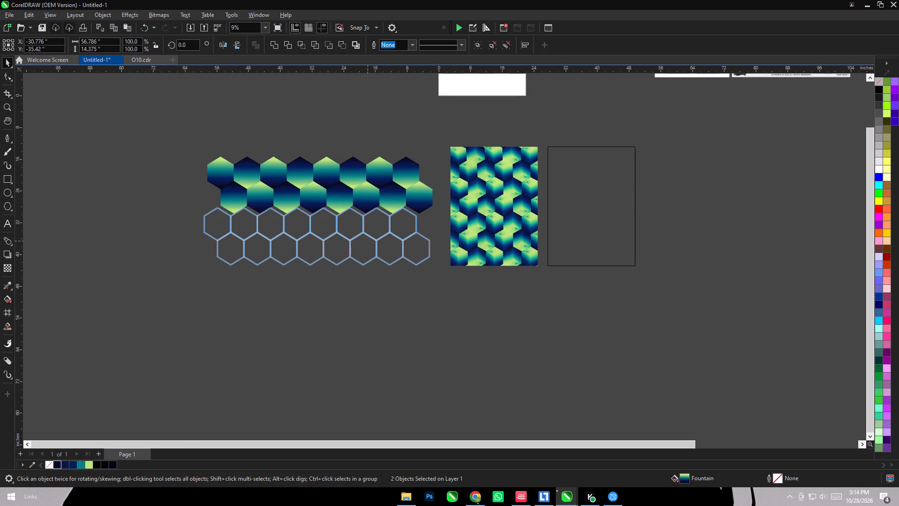
{"action": "left_click_drag", "start_coordinate": [368, 241], "coordinate": [369, 238]}
{"action": "right_click", "coordinate": [369, 238]}
{"action": "scroll", "coordinate": [264, 198], "scroll_direction": "up", "scroll_amount": 4}
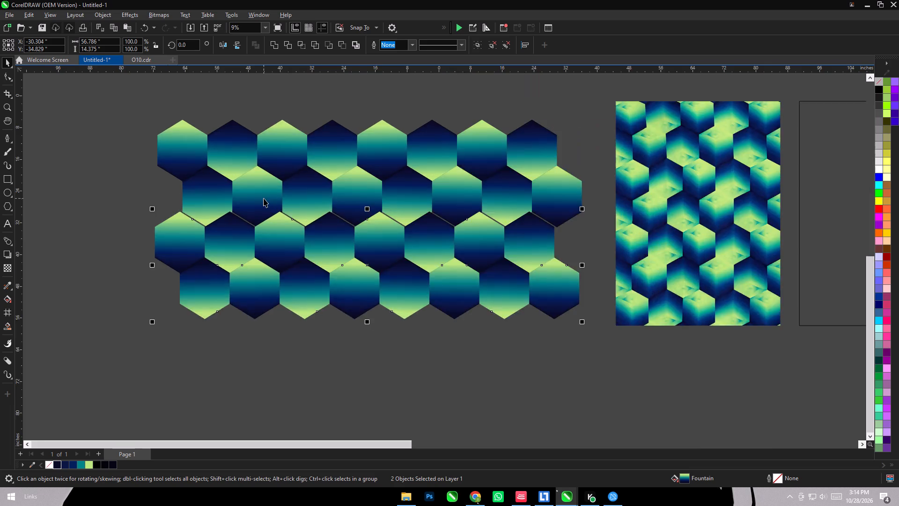
{"action": "scroll", "coordinate": [264, 198], "scroll_direction": "up", "scroll_amount": 9}
{"action": "key", "text": "ctrl+g"}
Move the copied row pair flush into the gaps of the row above, nudging it to about X -29.9, Y -34.9 inches.
{"action": "scroll", "coordinate": [214, 239], "scroll_direction": "up", "scroll_amount": 4}
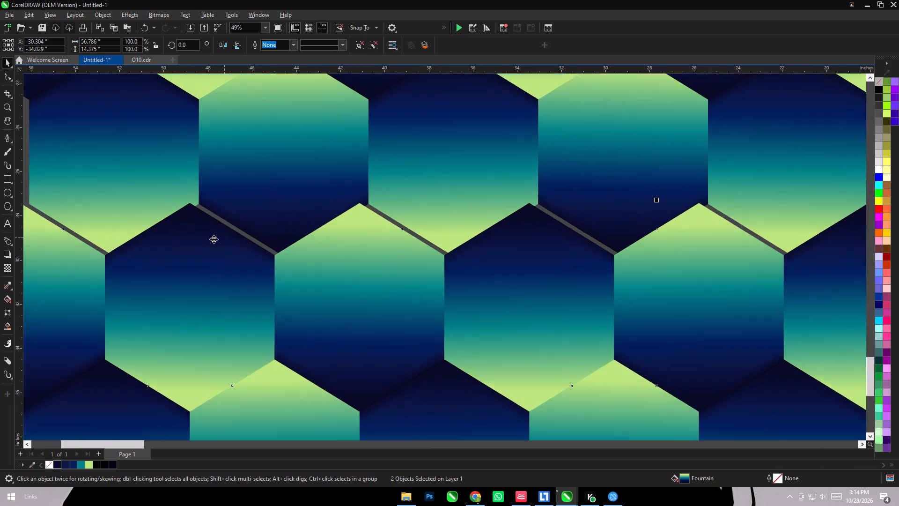
{"action": "left_click_drag", "start_coordinate": [207, 236], "coordinate": [221, 238]}
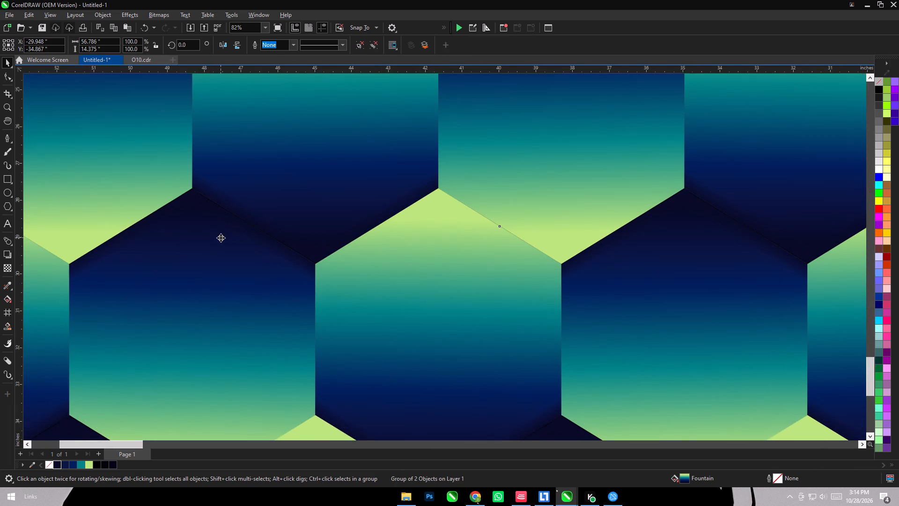
{"action": "scroll", "coordinate": [221, 238], "scroll_direction": "down", "scroll_amount": 14}
{"action": "scroll", "coordinate": [221, 236], "scroll_direction": "up", "scroll_amount": 8}
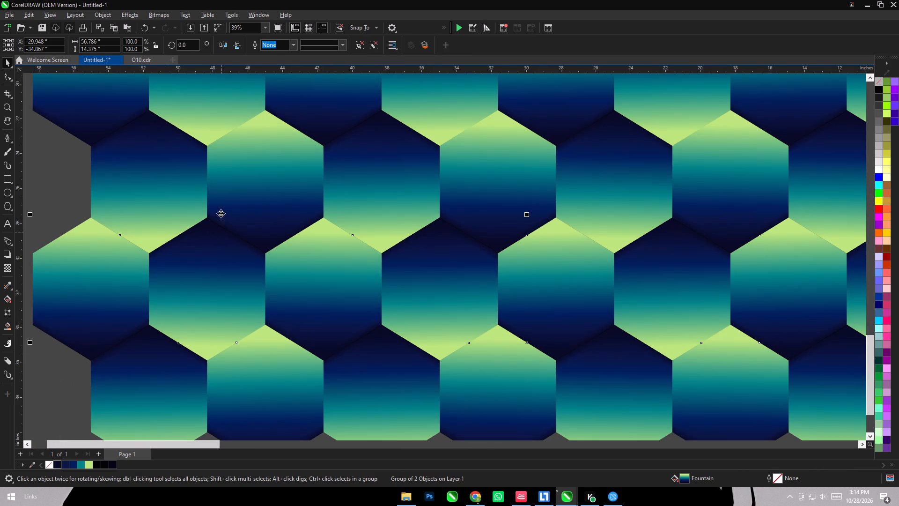
{"action": "key", "text": "Down"}
{"action": "key", "text": "Down"}
{"action": "key", "text": "Down"}
{"action": "key", "text": "Down"}
{"action": "key", "text": "Down"}
{"action": "key", "text": "Down"}
{"action": "key", "text": "Down"}
{"action": "key", "text": "Down"}
{"action": "key", "text": "Down"}
{"action": "key", "text": "Down"}
{"action": "key", "text": "Down"}
{"action": "key", "text": "Down"}
{"action": "key", "text": "Down"}
{"action": "key", "text": "Down"}
{"action": "key", "text": "Down"}
{"action": "key", "text": "Down"}
{"action": "key", "text": "Down"}
{"action": "key", "text": "Down"}
{"action": "key", "text": "Down"}
{"action": "key", "text": "Down"}
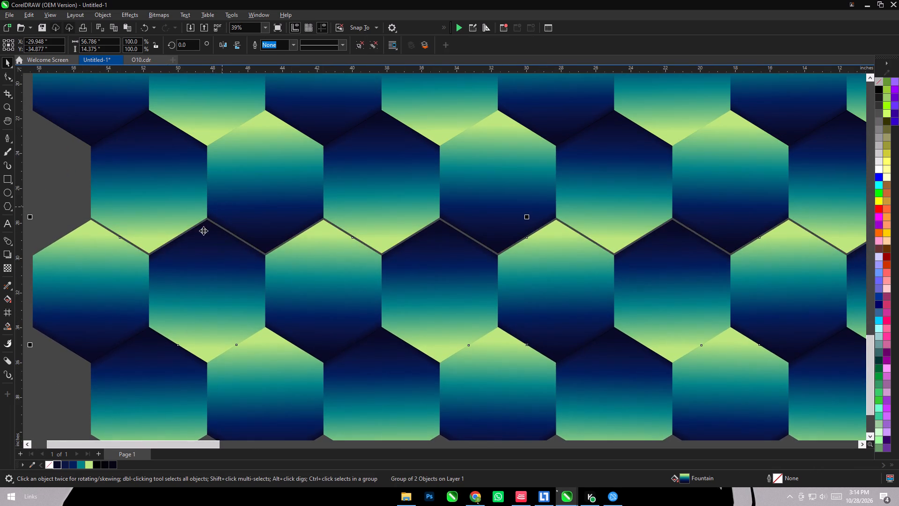
{"action": "scroll", "coordinate": [201, 235], "scroll_direction": "up", "scroll_amount": 11}
{"action": "left_click_drag", "start_coordinate": [201, 235], "coordinate": [203, 224]}
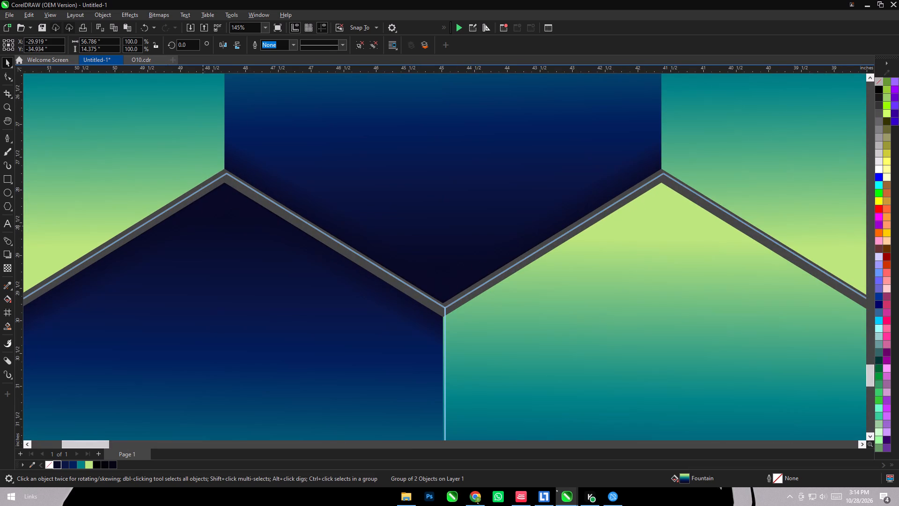
{"action": "left_click_drag", "start_coordinate": [203, 224], "coordinate": [202, 223]}
{"action": "key", "text": "Up"}
{"action": "key", "text": "Up"}
{"action": "key", "text": "Up"}
{"action": "key", "text": "Up"}
{"action": "key", "text": "Up"}
{"action": "key", "text": "Up"}
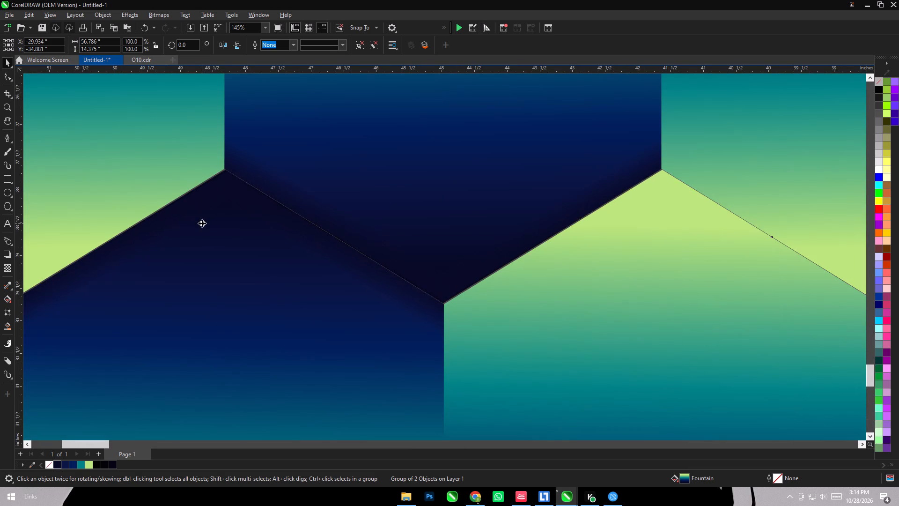
{"action": "key", "text": "Left"}
{"action": "key", "text": "Down"}
{"action": "key", "text": "Down"}
{"action": "key", "text": "Down"}
{"action": "key", "text": "Down"}
{"action": "key", "text": "Down"}
{"action": "key", "text": "Down"}
{"action": "key", "text": "Down"}
{"action": "key", "text": "Down"}
{"action": "key", "text": "Down"}
{"action": "key", "text": "Down"}
{"action": "key", "text": "Down"}
{"action": "key", "text": "Down"}
{"action": "key", "text": "Down"}
{"action": "key", "text": "Down"}
{"action": "key", "text": "Down"}
{"action": "key", "text": "Down"}
{"action": "key", "text": "Down"}
{"action": "key", "text": "Down"}
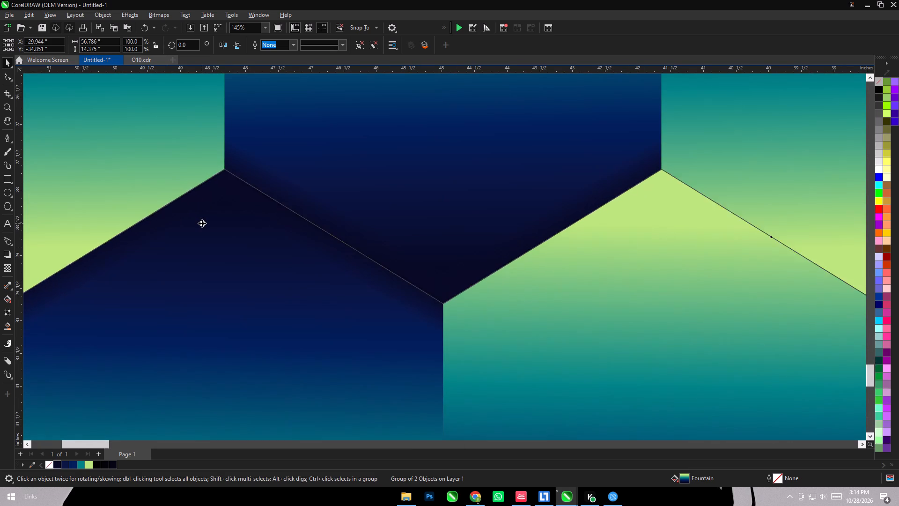
{"action": "key", "text": "Up"}
{"action": "key", "text": "Up"}
{"action": "key", "text": "Up"}
{"action": "key", "text": "Up"}
{"action": "key", "text": "Up"}
{"action": "key", "text": "Up"}
{"action": "key", "text": "Up"}
{"action": "key", "text": "Up"}
{"action": "key", "text": "Up"}
{"action": "key", "text": "Up"}
{"action": "key", "text": "Up"}
{"action": "key", "text": "Up"}
{"action": "key", "text": "Up"}
{"action": "key", "text": "Up"}
{"action": "key", "text": "Right"}
{"action": "key", "text": "Down"}
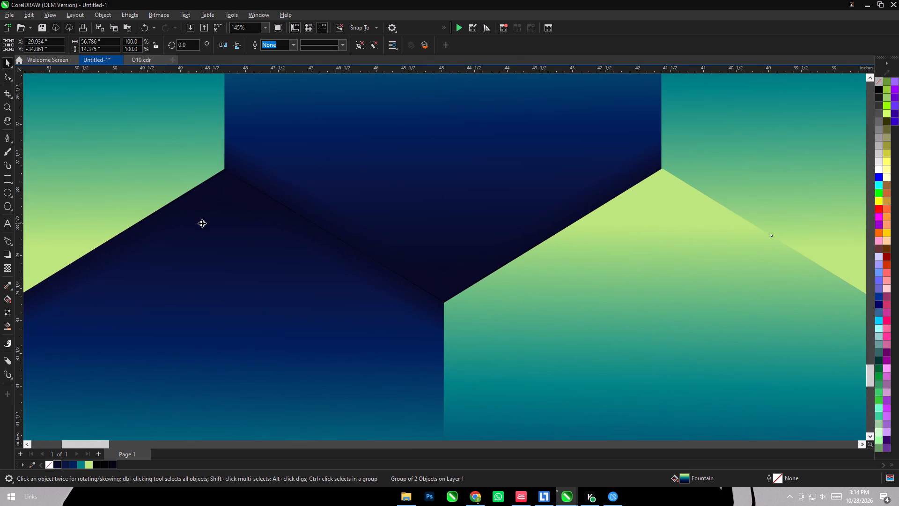
Place a copy of all four hexagon rows directly below them, flipped vertically back to the original orientation, and group the copy.
{"action": "scroll", "coordinate": [202, 223], "scroll_direction": "down", "scroll_amount": 20}
{"action": "scroll", "coordinate": [202, 223], "scroll_direction": "down", "scroll_amount": 7}
{"action": "left_click", "coordinate": [302, 346]}
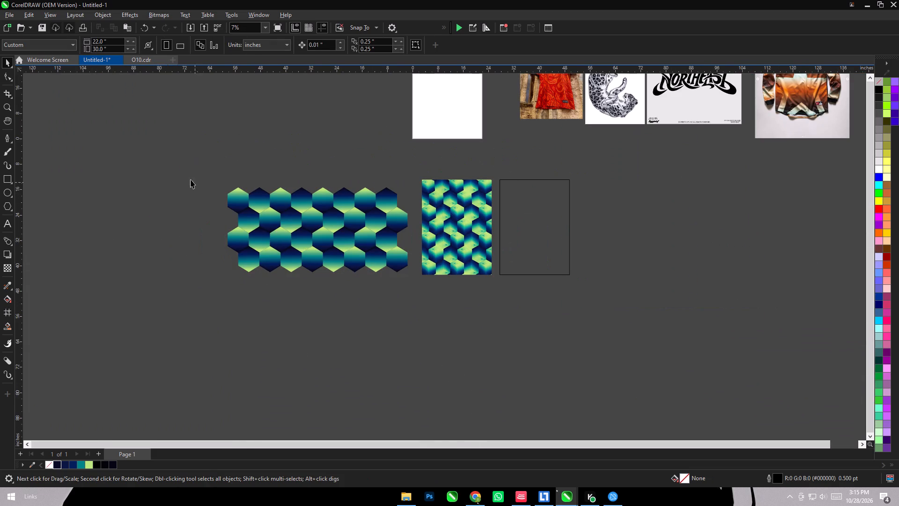
{"action": "left_click_drag", "start_coordinate": [184, 175], "coordinate": [430, 295]}
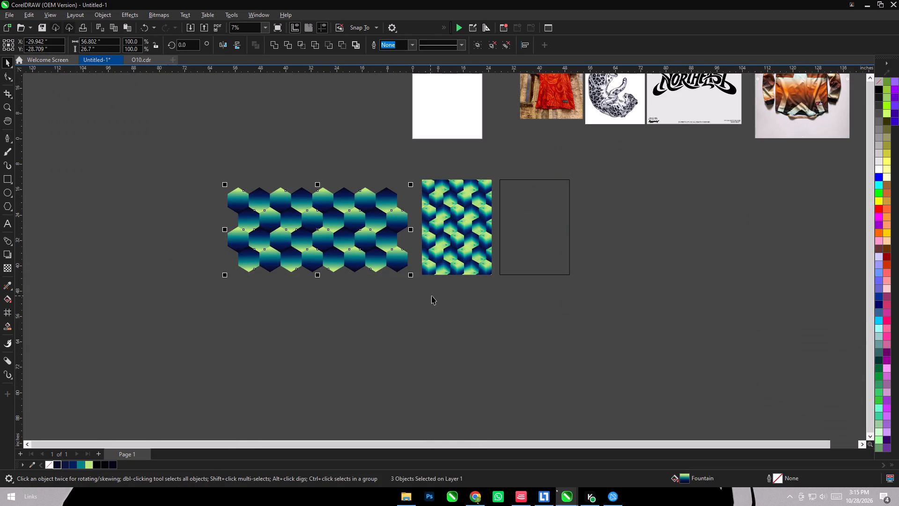
{"action": "scroll", "coordinate": [330, 220], "scroll_direction": "up", "scroll_amount": 4}
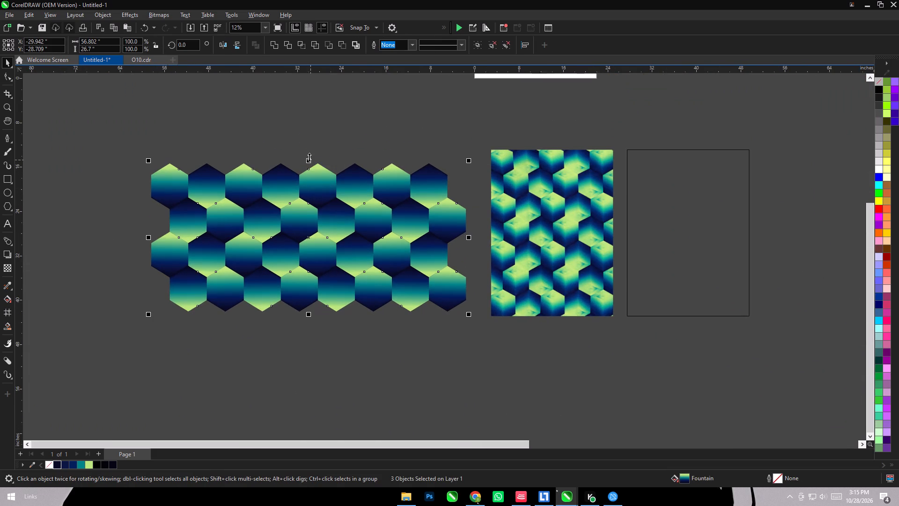
{"action": "left_click_drag", "start_coordinate": [309, 157], "coordinate": [325, 349], "text": "ctrl+alt"}
{"action": "right_click", "coordinate": [325, 349], "text": "ctrl+alt"}
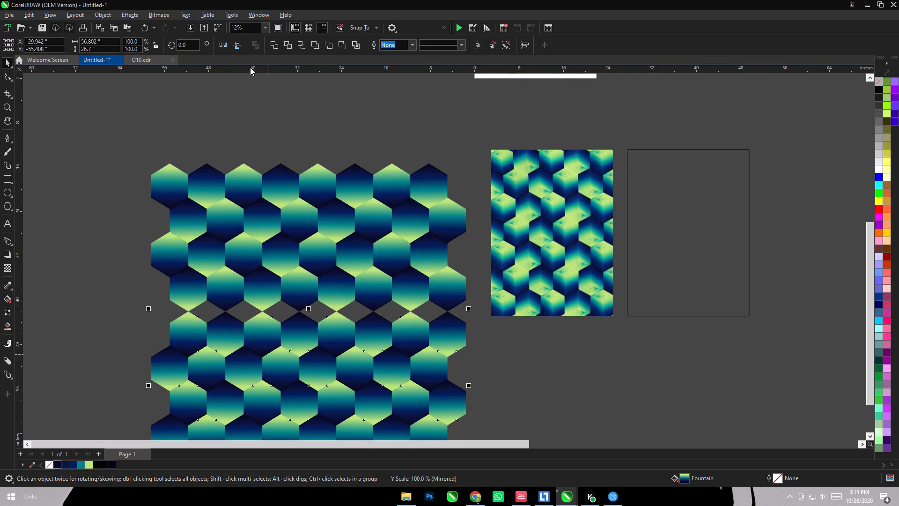
{"action": "left_click", "coordinate": [241, 44]}
{"action": "scroll", "coordinate": [221, 289], "scroll_direction": "up", "scroll_amount": 5}
{"action": "scroll", "coordinate": [220, 367], "scroll_direction": "up", "scroll_amount": 6}
{"action": "key", "text": "ctrl+g"}
Move the copied four-row group up flush into the gaps above, nudging it to about X -29.92, Y -53.32 inches.
{"action": "scroll", "coordinate": [211, 339], "scroll_direction": "up", "scroll_amount": 3}
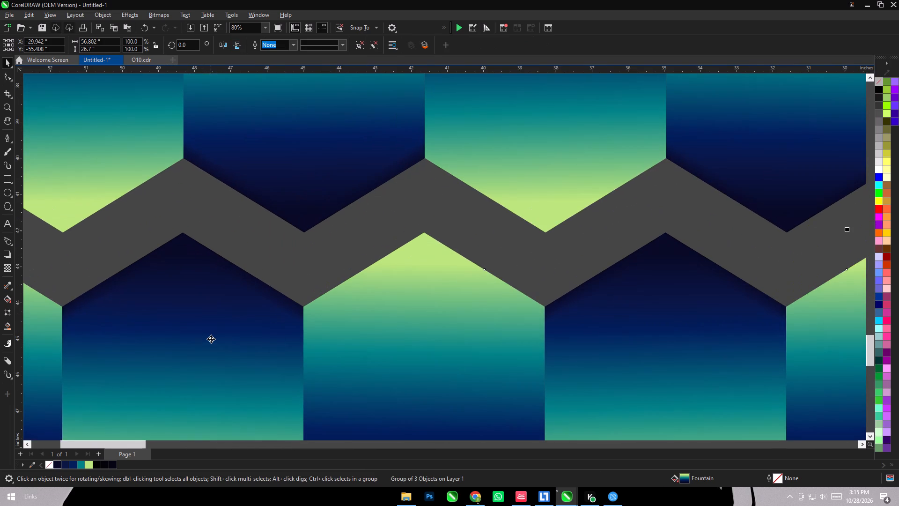
{"action": "left_click_drag", "start_coordinate": [211, 339], "coordinate": [208, 265]}
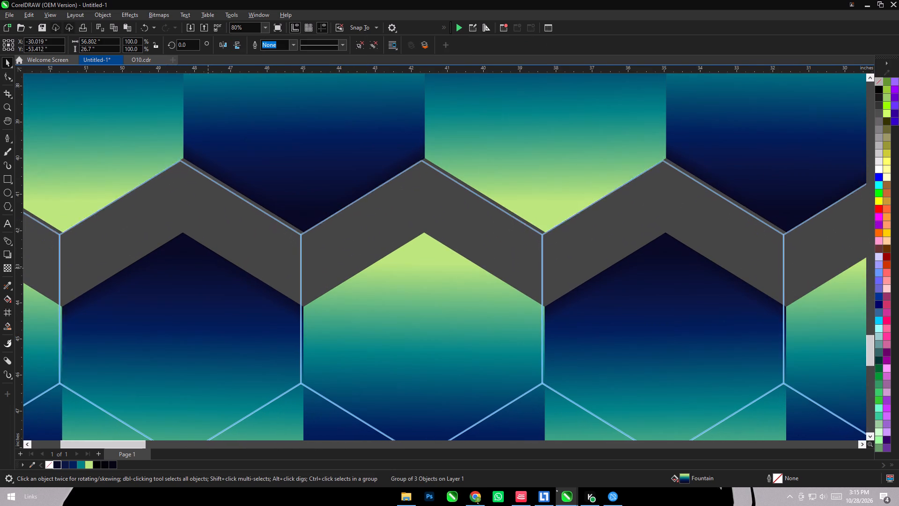
{"action": "left_click_drag", "start_coordinate": [208, 265], "coordinate": [211, 264]}
{"action": "key", "text": "Down"}
{"action": "key", "text": "Down"}
{"action": "key", "text": "Down"}
{"action": "key", "text": "Down"}
{"action": "key", "text": "Down"}
{"action": "key", "text": "Down"}
{"action": "key", "text": "Down"}
{"action": "key", "text": "Down"}
{"action": "key", "text": "Down"}
{"action": "key", "text": "Down"}
{"action": "key", "text": "Down"}
{"action": "key", "text": "Down"}
{"action": "key", "text": "Down"}
{"action": "key", "text": "Down"}
{"action": "key", "text": "Down"}
{"action": "key", "text": "Down"}
{"action": "key", "text": "Down"}
{"action": "key", "text": "Down"}
{"action": "key", "text": "Down"}
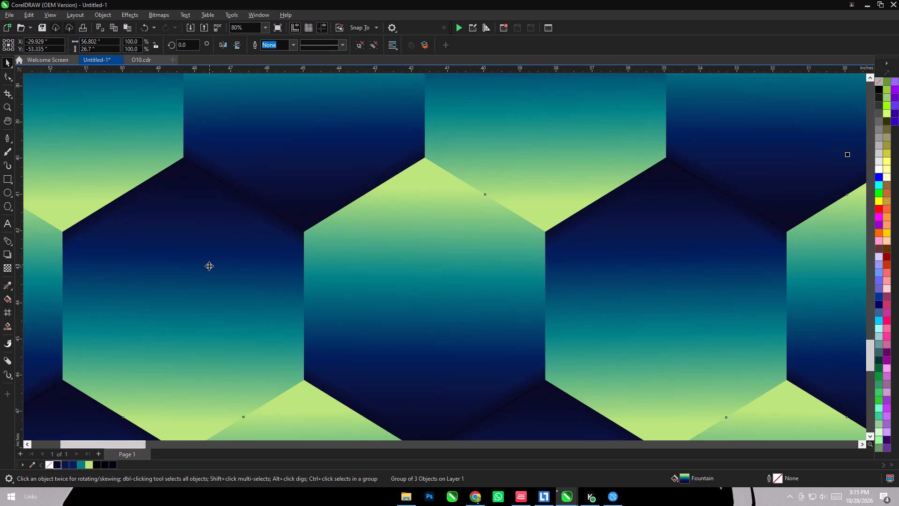
{"action": "key", "text": "Right"}
{"action": "key", "text": "Right"}
{"action": "key", "text": "Right"}
{"action": "key", "text": "Right"}
{"action": "key", "text": "Right"}
{"action": "key", "text": "Right"}
{"action": "key", "text": "Right"}
{"action": "key", "text": "Right"}
{"action": "key", "text": "Right"}
{"action": "key", "text": "Right"}
{"action": "key", "text": "Right"}
{"action": "key", "text": "Right"}
{"action": "key", "text": "Right"}
{"action": "key", "text": "Up"}
{"action": "key", "text": "Up"}
{"action": "key", "text": "Up"}
{"action": "key", "text": "Up"}
{"action": "key", "text": "Up"}
{"action": "key", "text": "Up"}
{"action": "key", "text": "Up"}
{"action": "key", "text": "Up"}
{"action": "key", "text": "Up"}
{"action": "key", "text": "Up"}
{"action": "key", "text": "Up"}
{"action": "key", "text": "Up"}
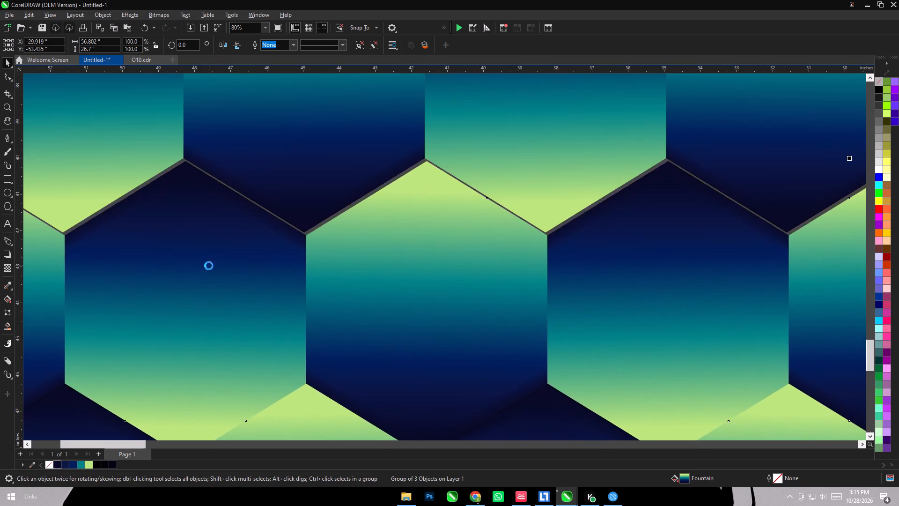
{"action": "key", "text": "Left"}
{"action": "key", "text": "Left"}
{"action": "key", "text": "Left"}
{"action": "key", "text": "Left"}
{"action": "key", "text": "Left"}
{"action": "key", "text": "Left"}
{"action": "key", "text": "Left"}
{"action": "key", "text": "Left"}
{"action": "key", "text": "Left"}
{"action": "key", "text": "Left"}
{"action": "key", "text": "Left"}
{"action": "key", "text": "Left"}
{"action": "key", "text": "Up"}
{"action": "key", "text": "Up"}
{"action": "key", "text": "Up"}
{"action": "key", "text": "Up"}
{"action": "key", "text": "Up"}
{"action": "key", "text": "Up"}
{"action": "key", "text": "Up"}
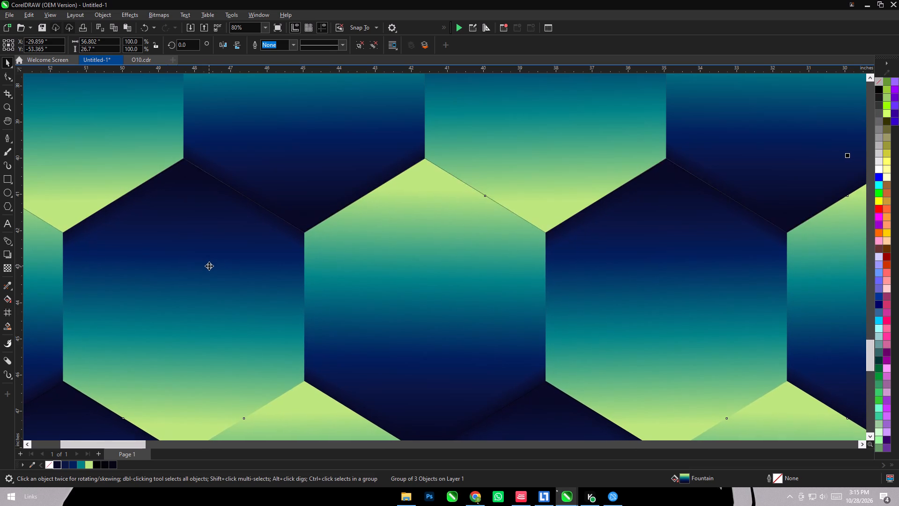
{"action": "scroll", "coordinate": [209, 266], "scroll_direction": "down", "scroll_amount": 20}
{"action": "scroll", "coordinate": [209, 266], "scroll_direction": "down", "scroll_amount": 7}
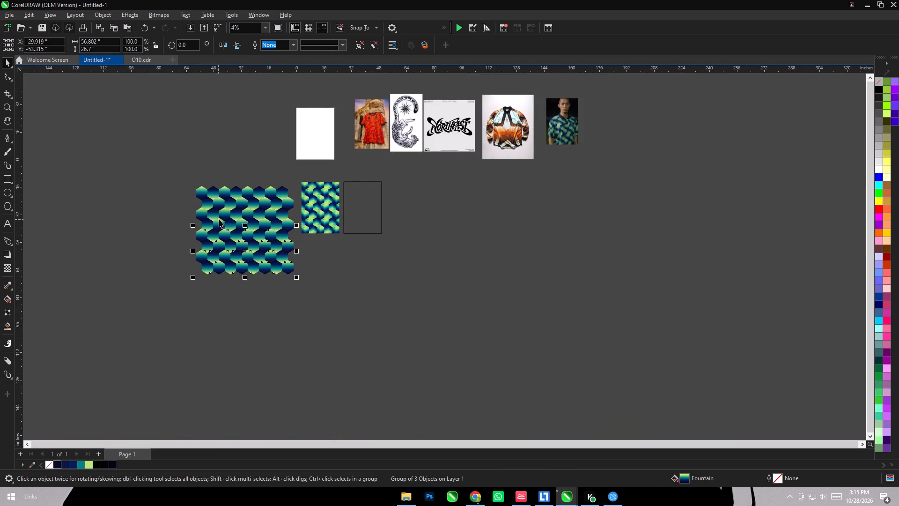
Scale the whole eight-row hexagon sheet down proportionally to 56%, about 31.8 × 28.7 inches.
{"action": "scroll", "coordinate": [222, 225], "scroll_direction": "up", "scroll_amount": 5}
{"action": "left_click_drag", "start_coordinate": [159, 125], "coordinate": [368, 370]}
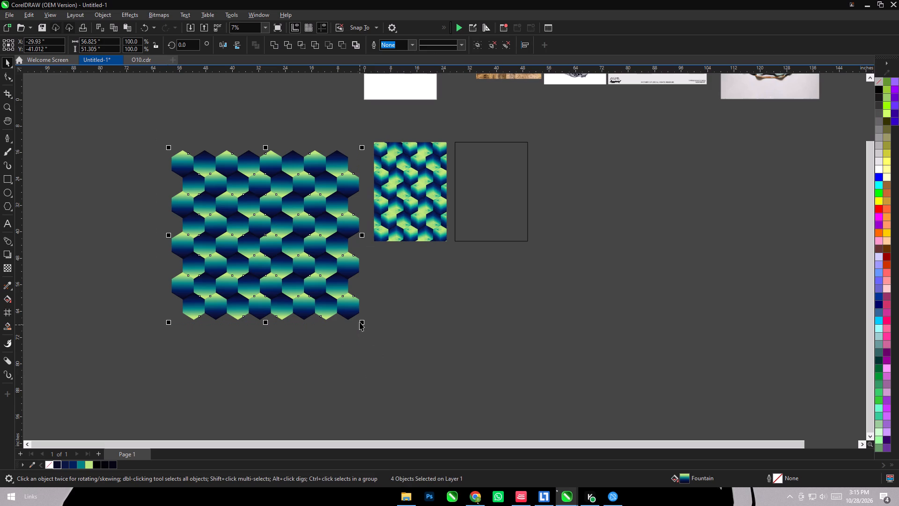
{"action": "left_click_drag", "start_coordinate": [360, 323], "coordinate": [296, 253]}
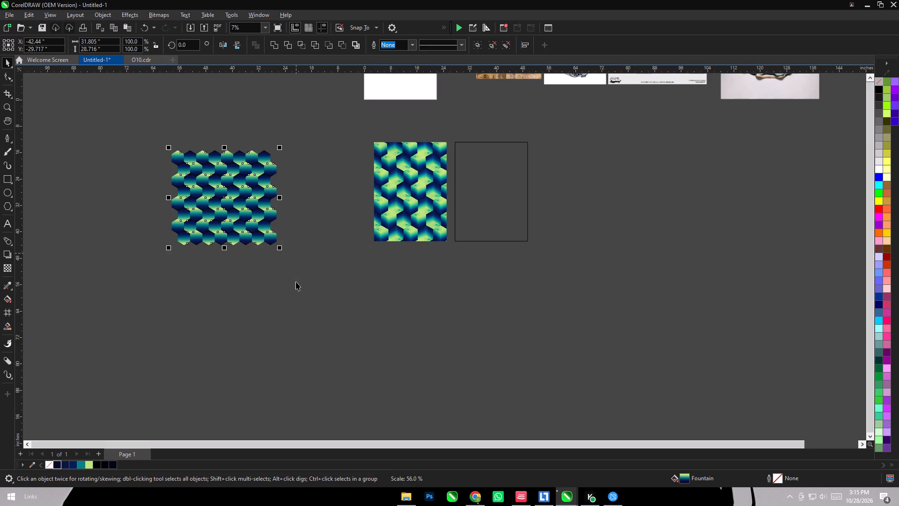
{"action": "left_click", "coordinate": [296, 282]}
Place a copy of the reduced hexagon sheet directly below it, flipped vertically back to the original orientation.
{"action": "left_click_drag", "start_coordinate": [133, 124], "coordinate": [312, 287]}
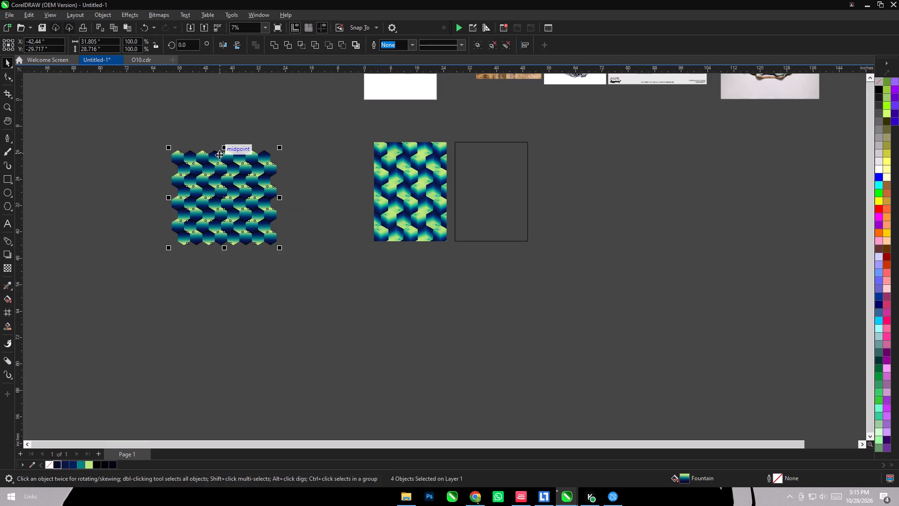
{"action": "left_click_drag", "start_coordinate": [224, 147], "coordinate": [227, 301], "text": "ctrl+alt"}
{"action": "right_click", "coordinate": [227, 301], "text": "ctrl+alt"}
{"action": "scroll", "coordinate": [195, 260], "scroll_direction": "up", "scroll_amount": 9}
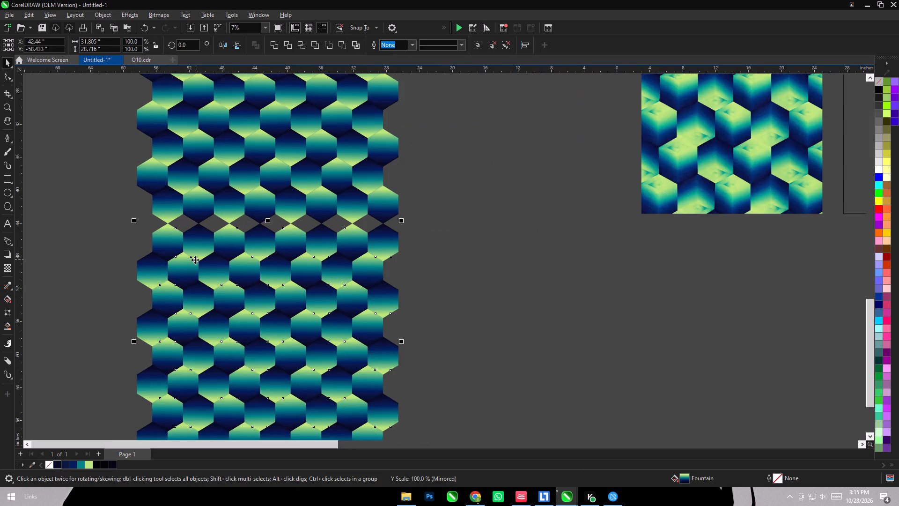
{"action": "left_click", "coordinate": [239, 45]}
Move the copied sheet up flush into the gaps of the row above, nudging it to about X -42.39, Y -57.26 inches.
{"action": "scroll", "coordinate": [203, 202], "scroll_direction": "up", "scroll_amount": 7}
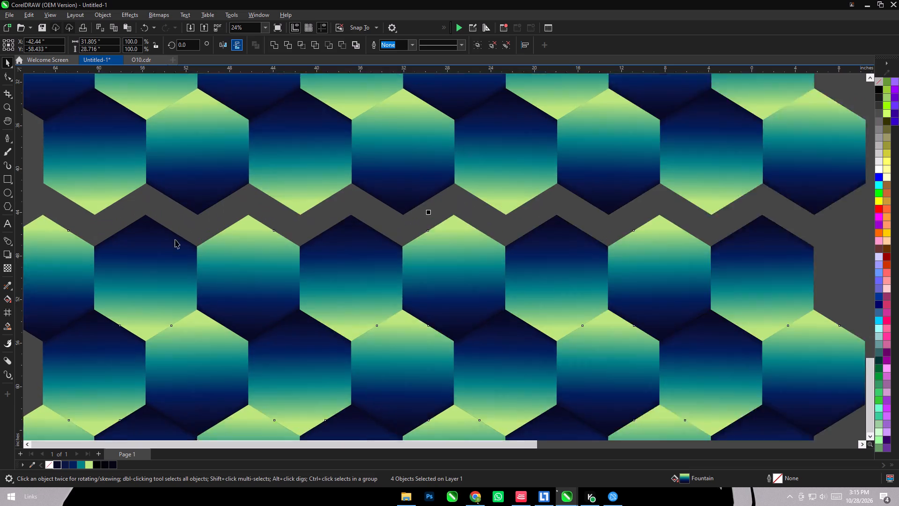
{"action": "scroll", "coordinate": [175, 239], "scroll_direction": "up", "scroll_amount": 4}
{"action": "left_click_drag", "start_coordinate": [163, 242], "coordinate": [163, 188]}
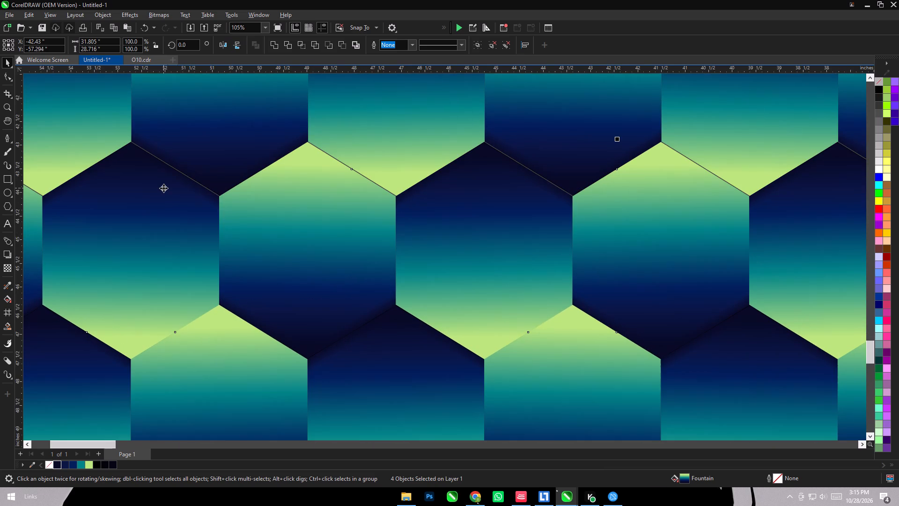
{"action": "key", "text": "Right"}
{"action": "key", "text": "Right"}
{"action": "key", "text": "Right"}
{"action": "key", "text": "Right"}
{"action": "key", "text": "Right"}
{"action": "key", "text": "Right"}
{"action": "key", "text": "Right"}
{"action": "key", "text": "Up"}
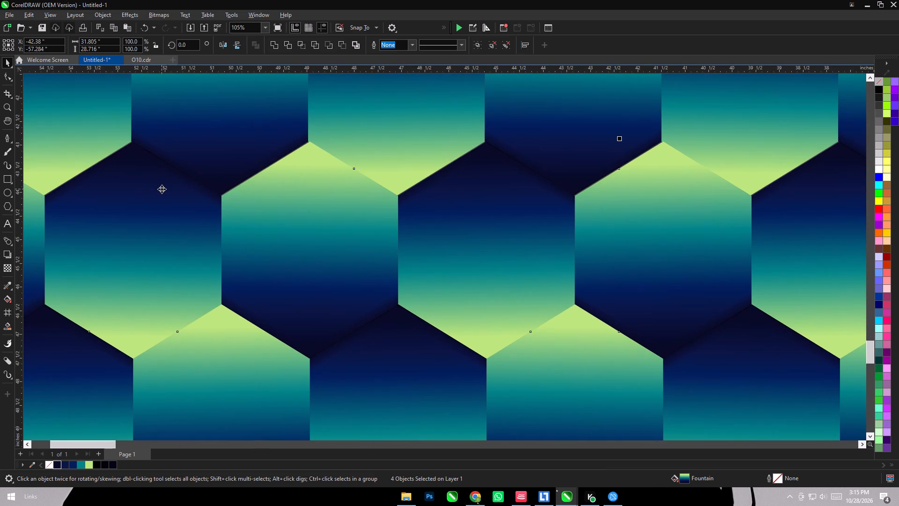
{"action": "key", "text": "Up"}
{"action": "key", "text": "Left"}
{"action": "key", "text": "Up"}
{"action": "scroll", "coordinate": [162, 189], "scroll_direction": "down", "scroll_amount": 13}
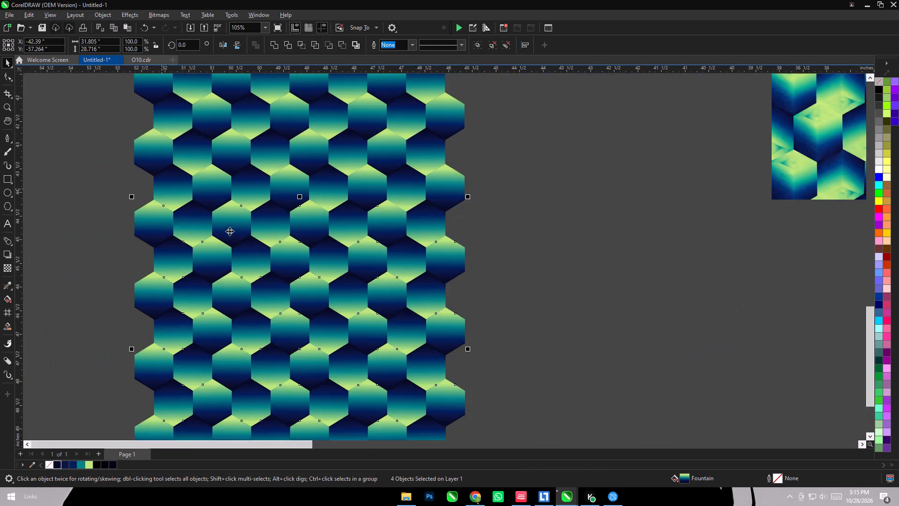
Group the upper and lower hexagon sheets into one pattern group.
{"action": "scroll", "coordinate": [229, 231], "scroll_direction": "down", "scroll_amount": 12}
{"action": "left_click_drag", "start_coordinate": [172, 127], "coordinate": [327, 339]}
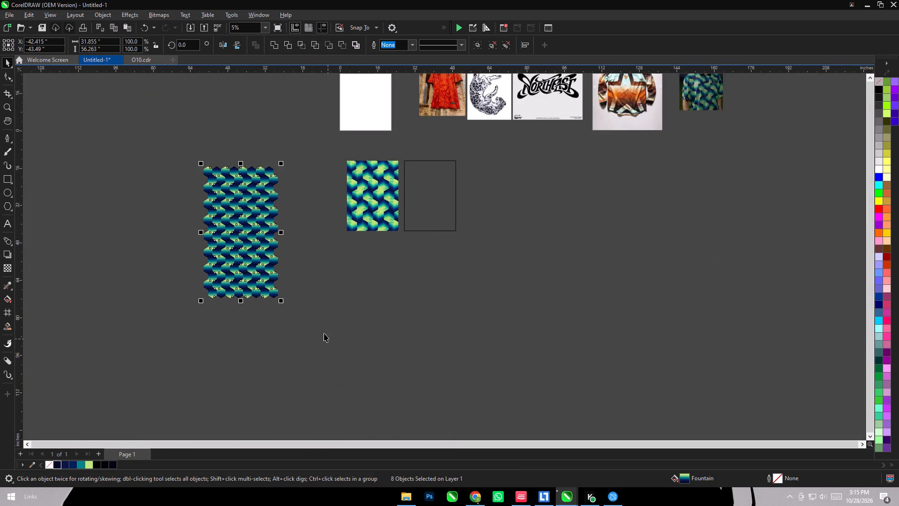
{"action": "key", "text": "ctrl+g"}
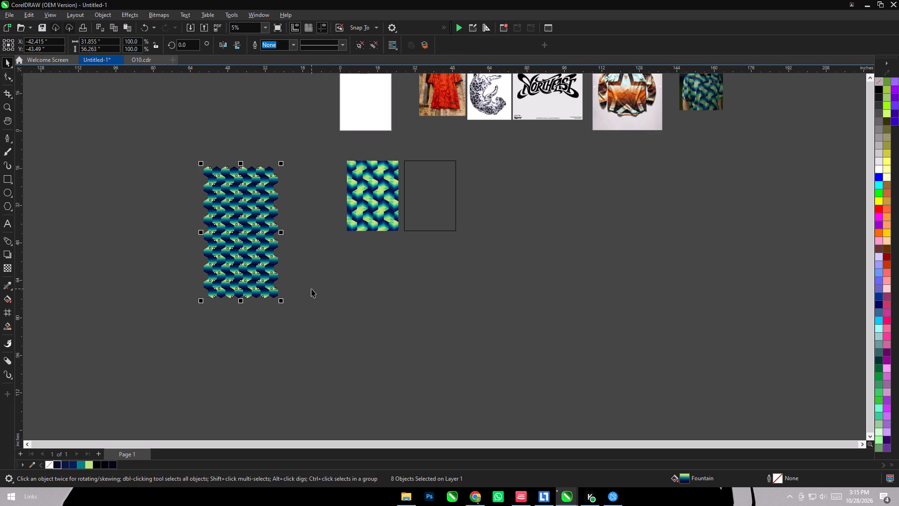
Fill the empty 22 × 30 inch rectangle with the dark navy #080926 from the document palette.
{"action": "left_click", "coordinate": [405, 201]}
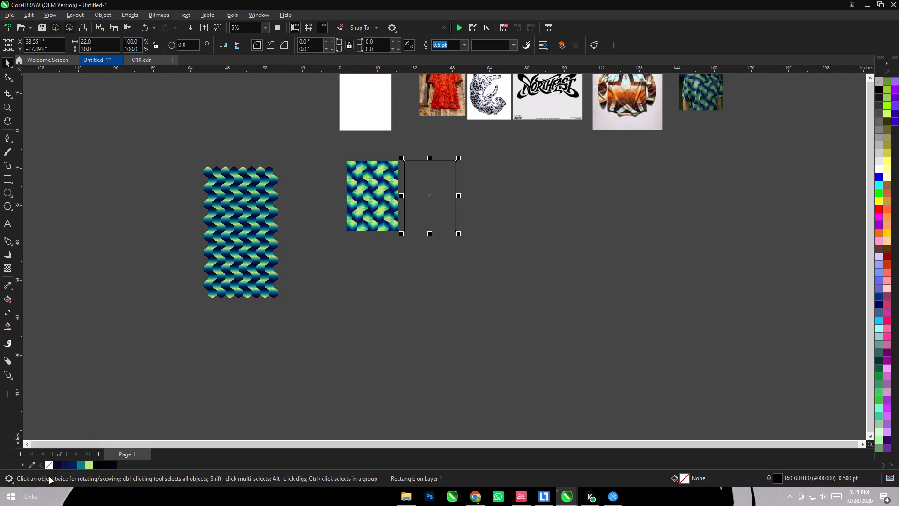
{"action": "left_click", "coordinate": [55, 463]}
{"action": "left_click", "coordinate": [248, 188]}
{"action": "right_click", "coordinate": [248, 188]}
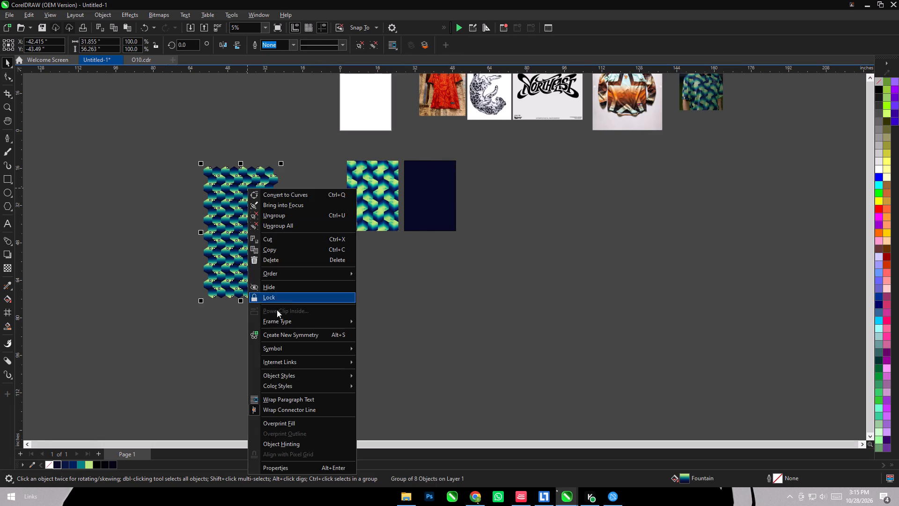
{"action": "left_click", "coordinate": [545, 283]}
Move the grouped hexagon sheet beside the navy rectangle and scale it to 88.6%, about 28.2 × 49.8 inches.
{"action": "left_click_drag", "start_coordinate": [313, 133], "coordinate": [163, 360]}
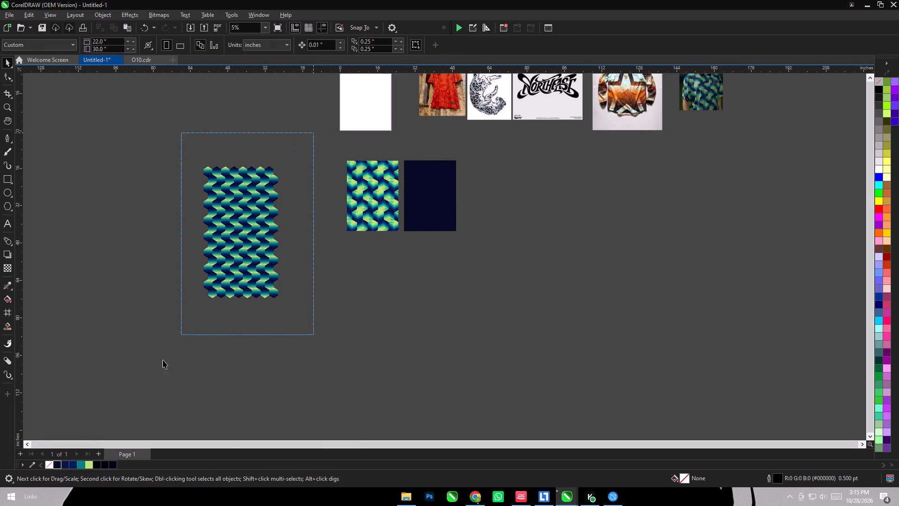
{"action": "left_click_drag", "start_coordinate": [163, 360], "coordinate": [161, 363]}
{"action": "left_click_drag", "start_coordinate": [232, 243], "coordinate": [490, 218]}
{"action": "scroll", "coordinate": [490, 198], "scroll_direction": "up", "scroll_amount": 7}
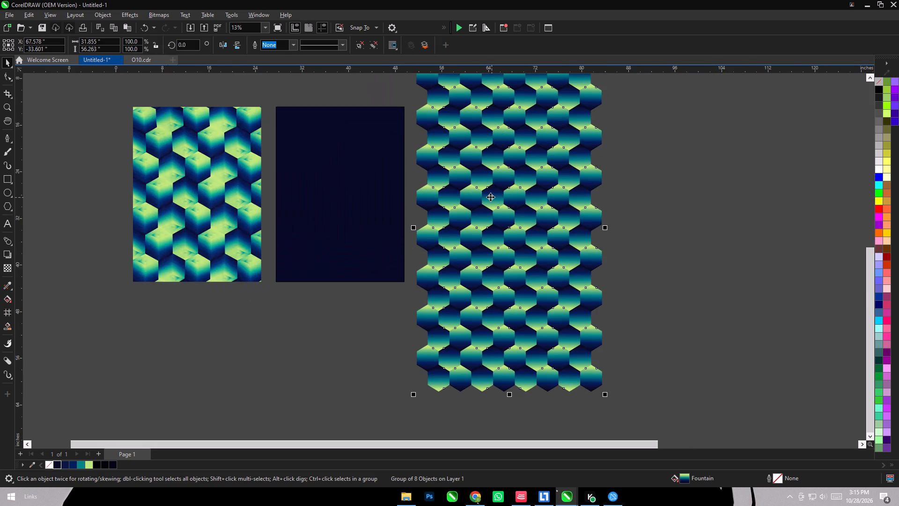
{"action": "left_click_drag", "start_coordinate": [607, 394], "coordinate": [591, 357]}
Align the hexagon sheet to the centre of the navy rectangle, both horizontally and vertically.
{"action": "key", "text": "ctrl+c"}
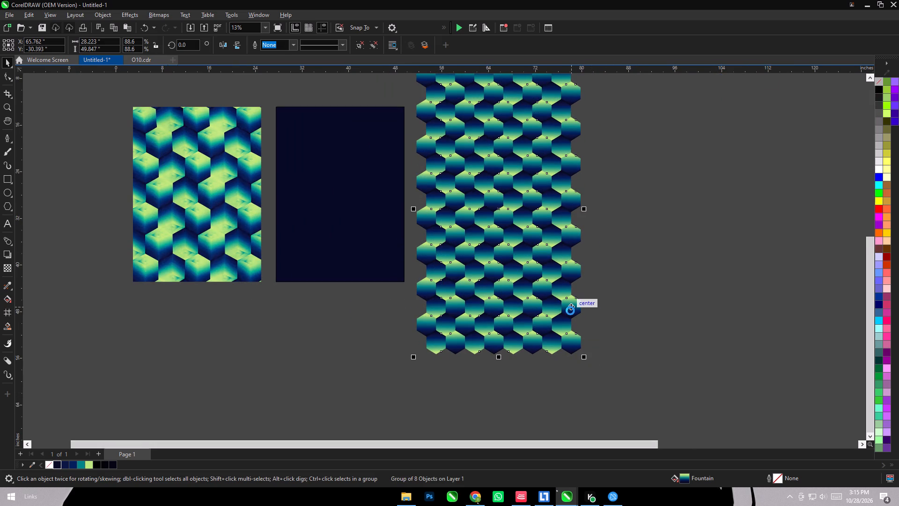
{"action": "left_click", "coordinate": [368, 274], "text": "shift"}
{"action": "type", "text": "ct"}
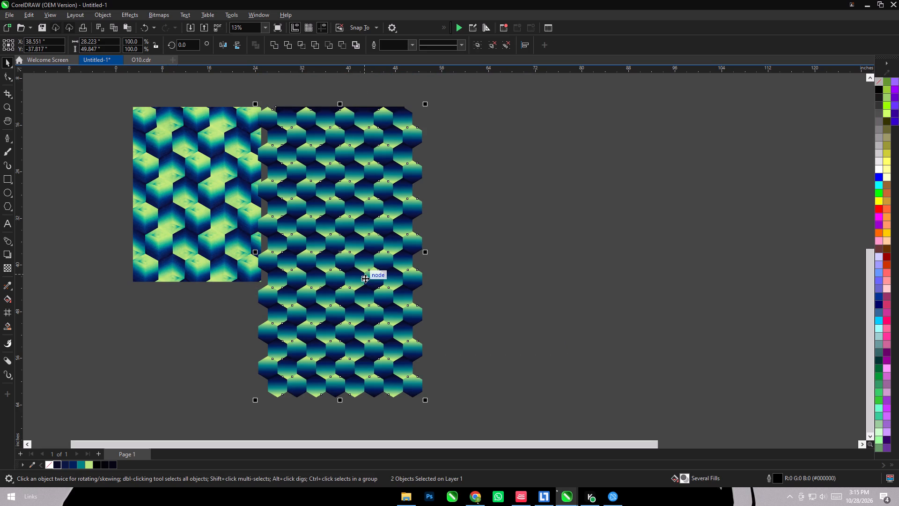
{"action": "key", "text": "e"}
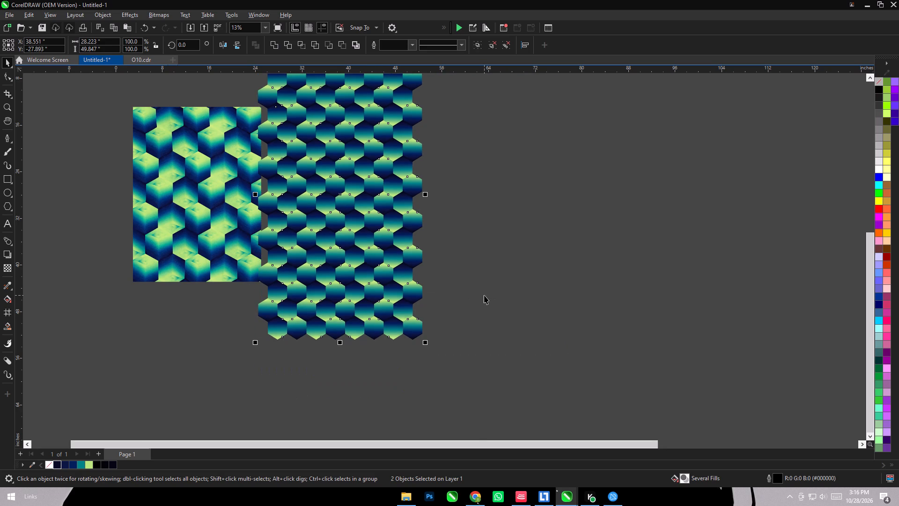
Copy the centred hexagon sheet to the clipboard and delete it from the page, exposing the navy rectangle.
{"action": "left_click", "coordinate": [484, 295]}
{"action": "left_click", "coordinate": [382, 250]}
{"action": "key", "text": "ctrl+c"}
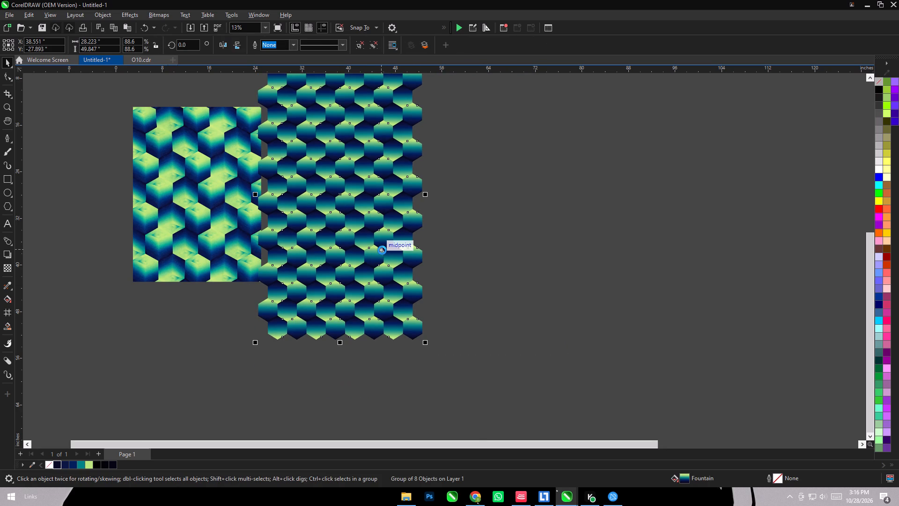
{"action": "key", "text": "Delete"}
Duplicate the navy rectangle beside itself and PowerClip the duplicate inside the original rectangle.
{"action": "left_click_drag", "start_coordinate": [382, 250], "coordinate": [552, 257]}
{"action": "right_click", "coordinate": [552, 257]}
{"action": "right_click", "coordinate": [552, 257]}
{"action": "left_click", "coordinate": [585, 323]}
{"action": "left_click", "coordinate": [362, 257]}
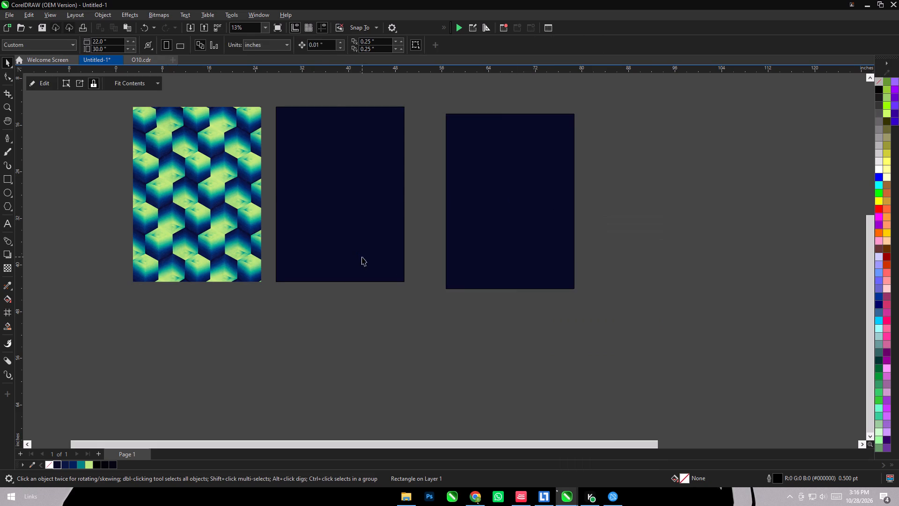
Edit the PowerClip rectangle's contents, replacing the navy duplicate with the copied hexagon sheet, and finish editing.
{"action": "left_click", "coordinate": [45, 88]}
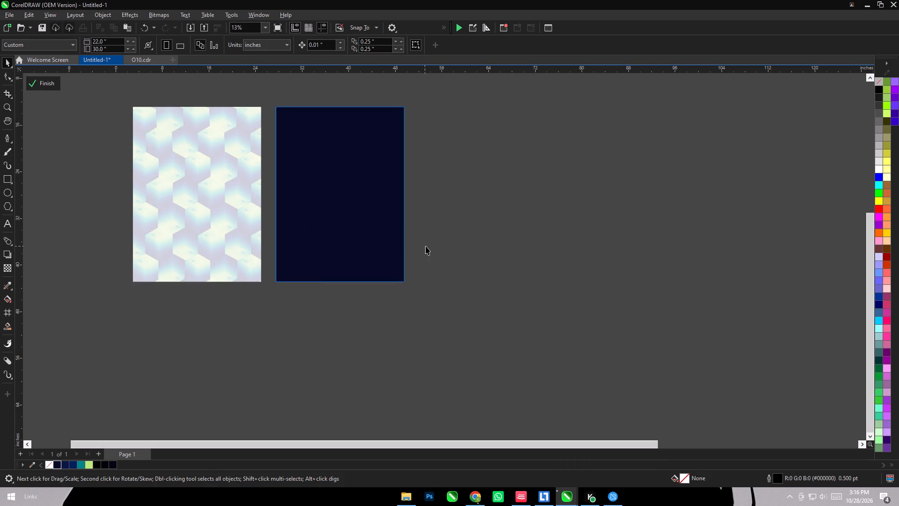
{"action": "left_click", "coordinate": [420, 222]}
{"action": "left_click", "coordinate": [379, 222]}
{"action": "key", "text": "Delete"}
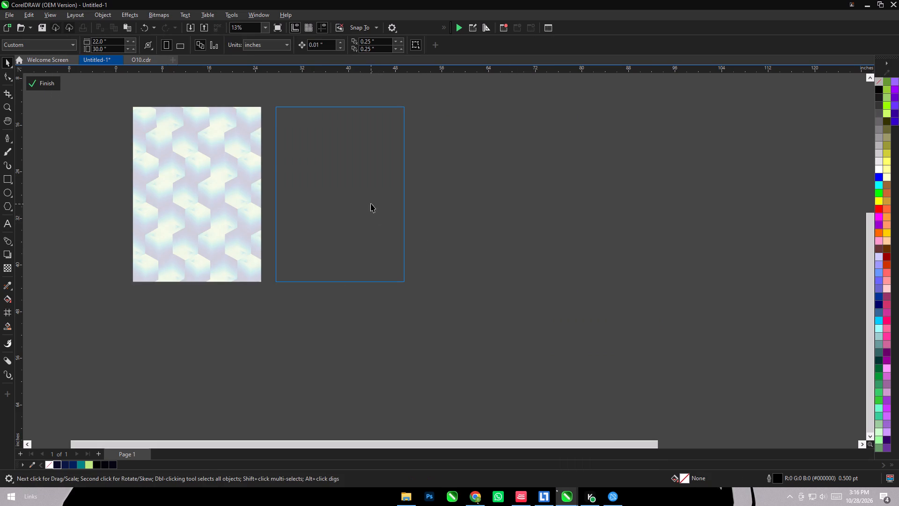
{"action": "key", "text": "ctrl+v"}
{"action": "left_click", "coordinate": [477, 266]}
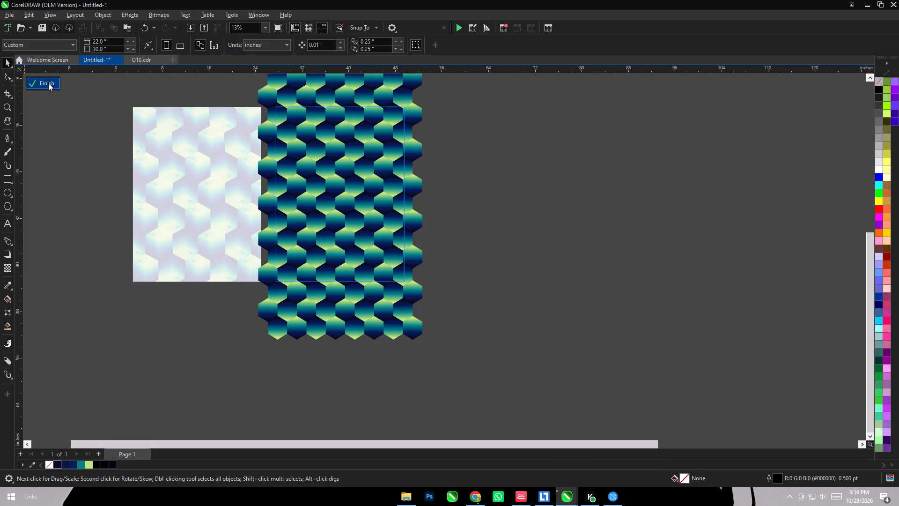
{"action": "left_click", "coordinate": [48, 82]}
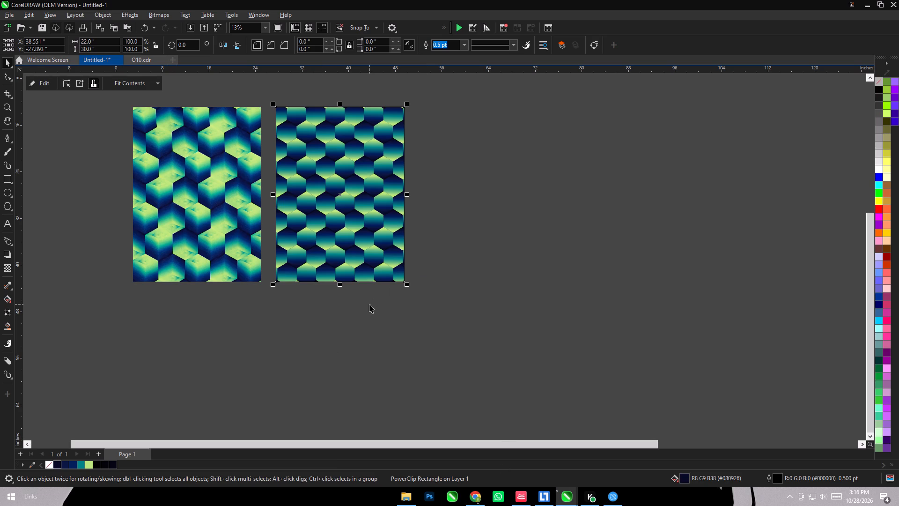
{"action": "left_click", "coordinate": [369, 304]}
{"action": "scroll", "coordinate": [267, 263], "scroll_direction": "down", "scroll_amount": 5}
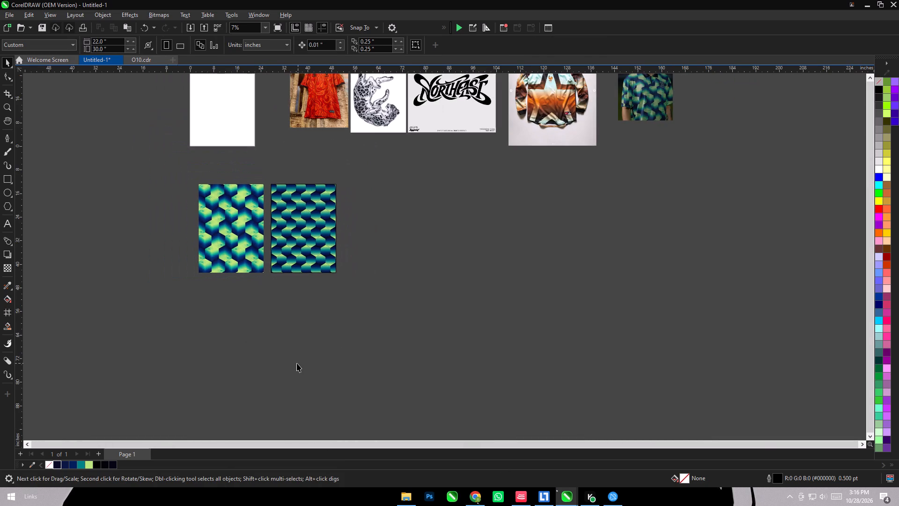
{"action": "scroll", "coordinate": [441, 134], "scroll_direction": "down", "scroll_amount": 3}
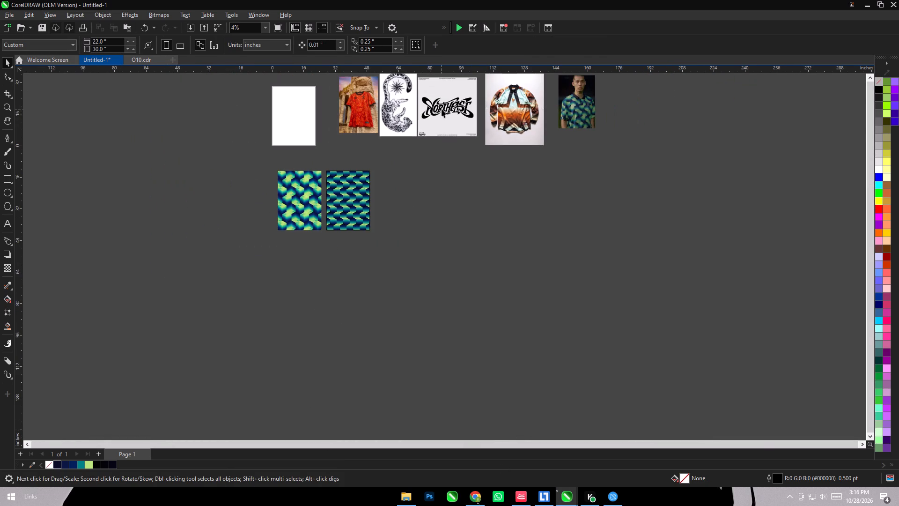
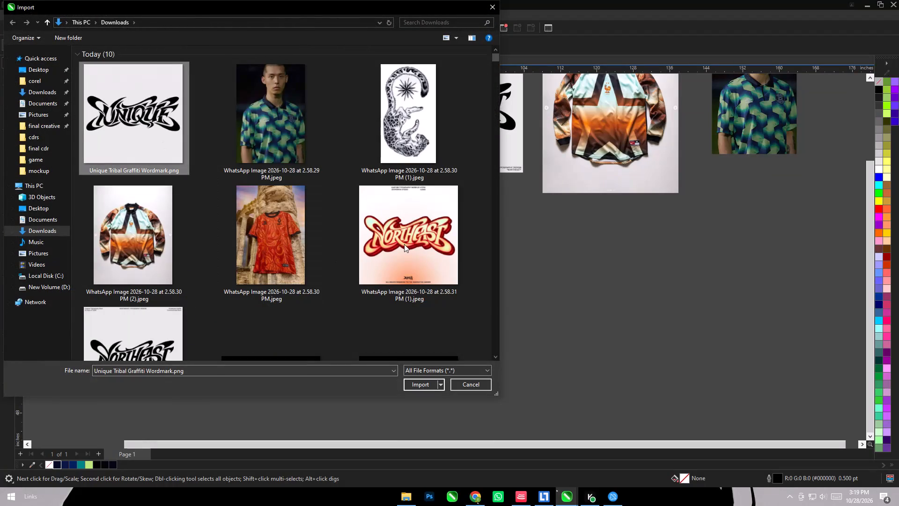
{"action": "left_click", "coordinate": [404, 244], "text": "ctrl"}
{"action": "left_click", "coordinate": [430, 381]}
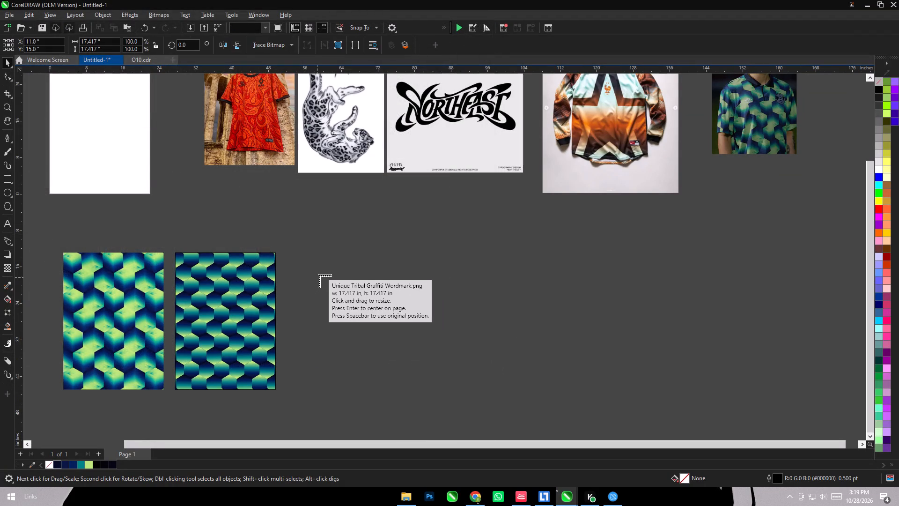
{"action": "left_click", "coordinate": [318, 275]}
{"action": "left_click", "coordinate": [446, 283]}
Enlarge the red NORTHEAST reference to about 17.8 inches square and move it closer to the UNIQUE image.
{"action": "scroll", "coordinate": [462, 326], "scroll_direction": "up", "scroll_amount": 6}
{"action": "left_click", "coordinate": [458, 304]}
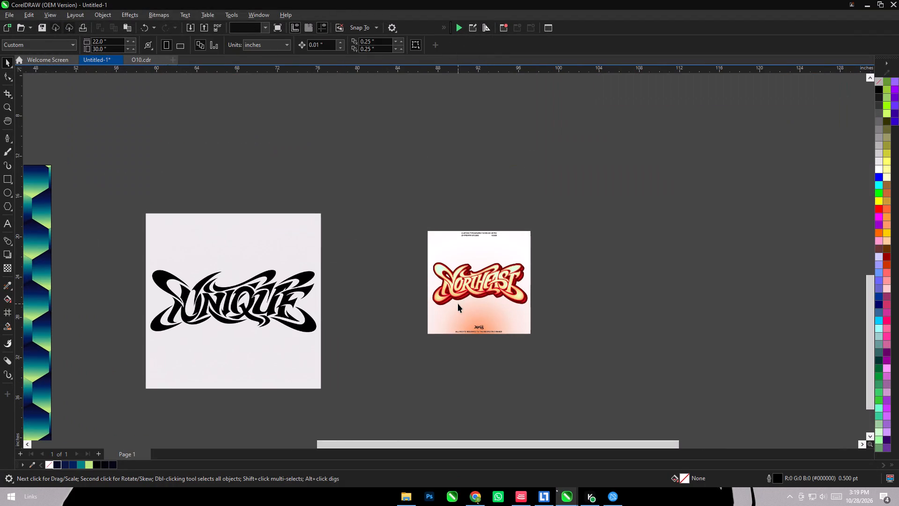
{"action": "left_click_drag", "start_coordinate": [532, 336], "coordinate": [652, 413]}
{"action": "left_click_drag", "start_coordinate": [522, 319], "coordinate": [490, 293]}
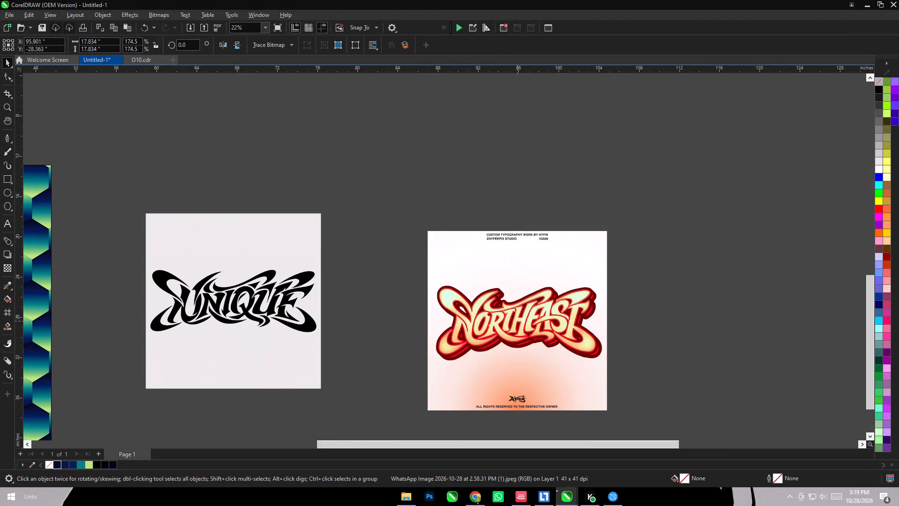
{"action": "left_click_drag", "start_coordinate": [490, 293], "coordinate": [432, 268]}
Outline-trace the UNIQUE bitmap as Clipart with automatic background removal and grouping by color enabled.
{"action": "scroll", "coordinate": [296, 296], "scroll_direction": "up", "scroll_amount": 5}
{"action": "left_click_drag", "start_coordinate": [252, 294], "coordinate": [240, 215]}
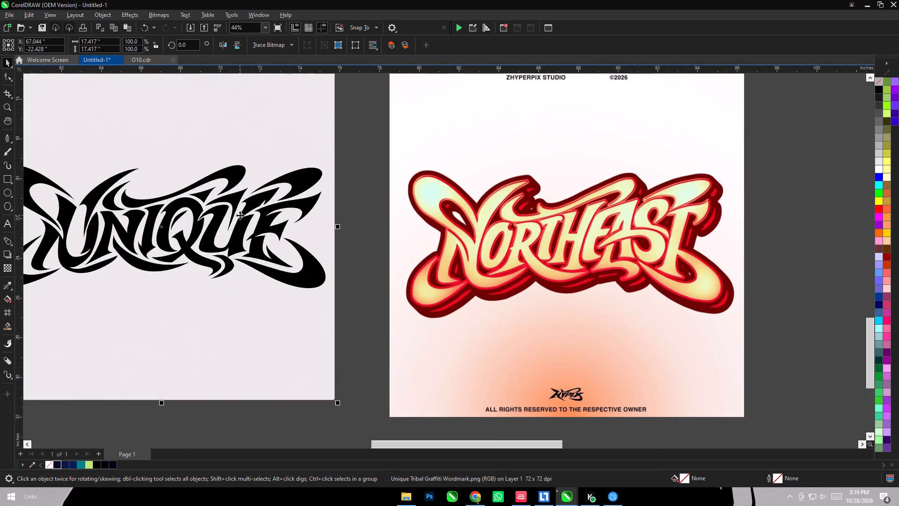
{"action": "left_click", "coordinate": [278, 44]}
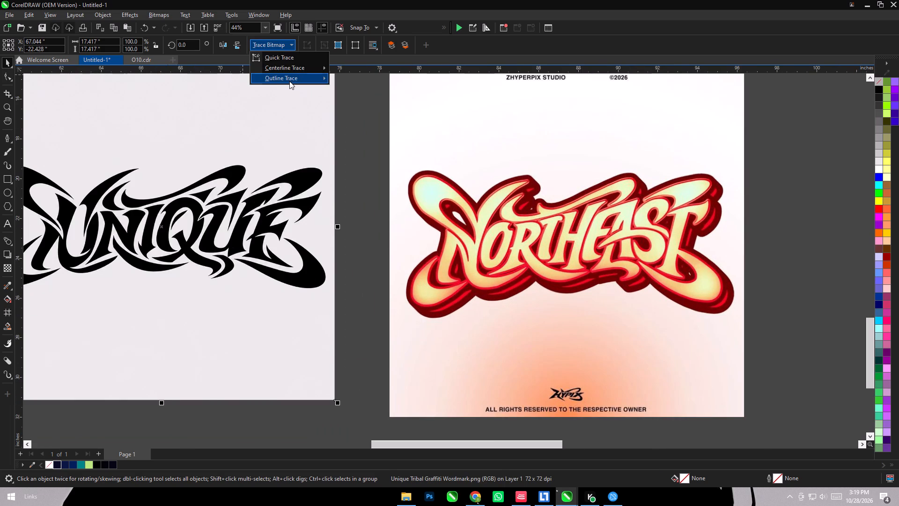
{"action": "left_click", "coordinate": [289, 81]}
{"action": "left_click", "coordinate": [378, 112]}
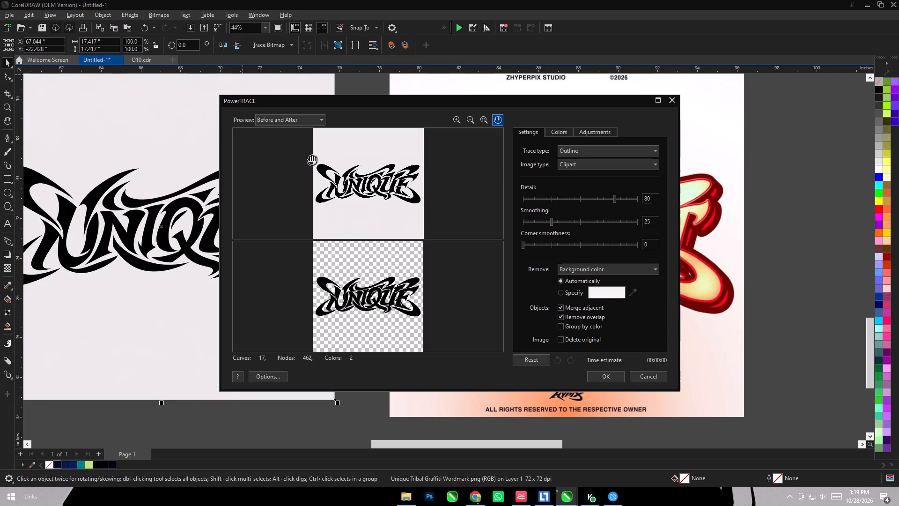
{"action": "left_click", "coordinate": [578, 323]}
{"action": "left_click", "coordinate": [610, 381]}
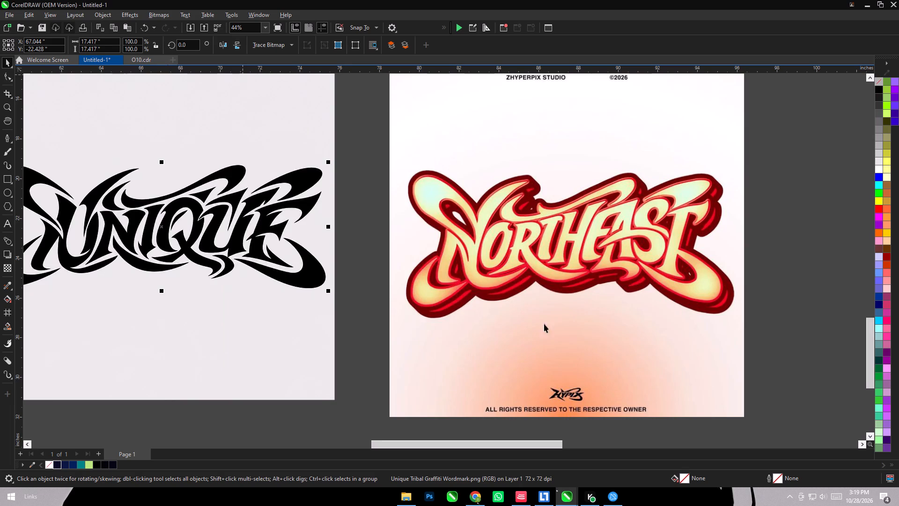
Move the traced UNIQUE lettering off its source bitmap, delete the bitmap and place the trace in the cleared space.
{"action": "scroll", "coordinate": [399, 204], "scroll_direction": "down", "scroll_amount": 5}
{"action": "left_click_drag", "start_coordinate": [353, 246], "coordinate": [354, 359]}
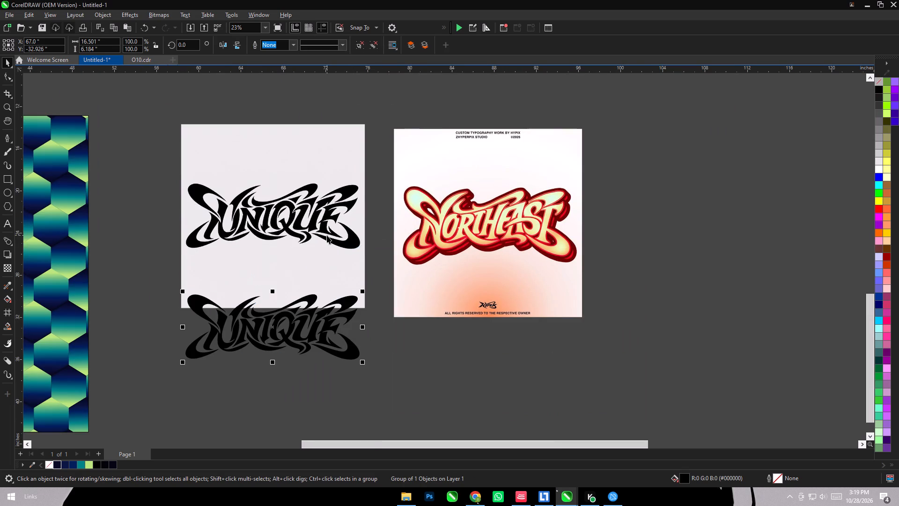
{"action": "left_click", "coordinate": [327, 235]}
{"action": "key", "text": "Delete"}
{"action": "left_click_drag", "start_coordinate": [339, 327], "coordinate": [331, 240]}
{"action": "left_click_drag", "start_coordinate": [327, 313], "coordinate": [318, 237]}
Ungroup the traced UNIQUE lettering completely, weld its pieces into one curve and move it slightly up.
{"action": "key", "text": "ctrl+u"}
{"action": "left_click", "coordinate": [317, 331]}
{"action": "left_click_drag", "start_coordinate": [126, 203], "coordinate": [202, 246]}
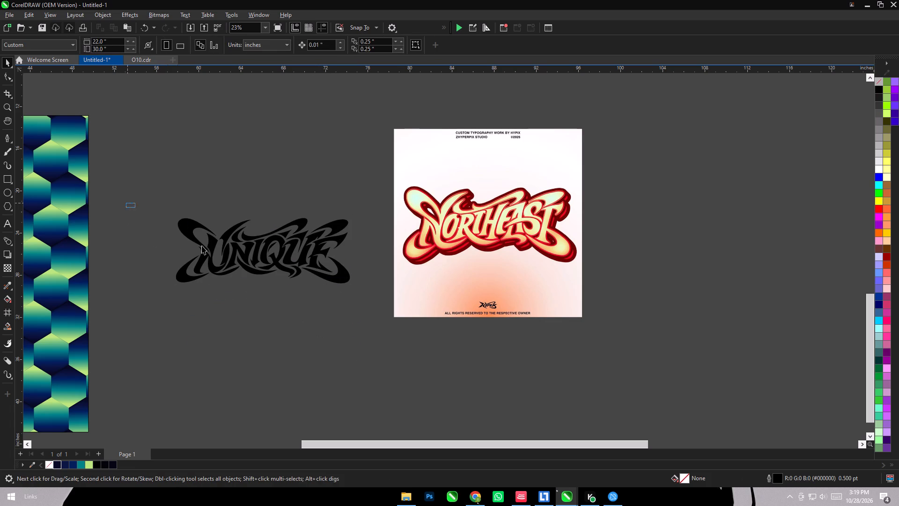
{"action": "left_click_drag", "start_coordinate": [202, 246], "coordinate": [403, 324]}
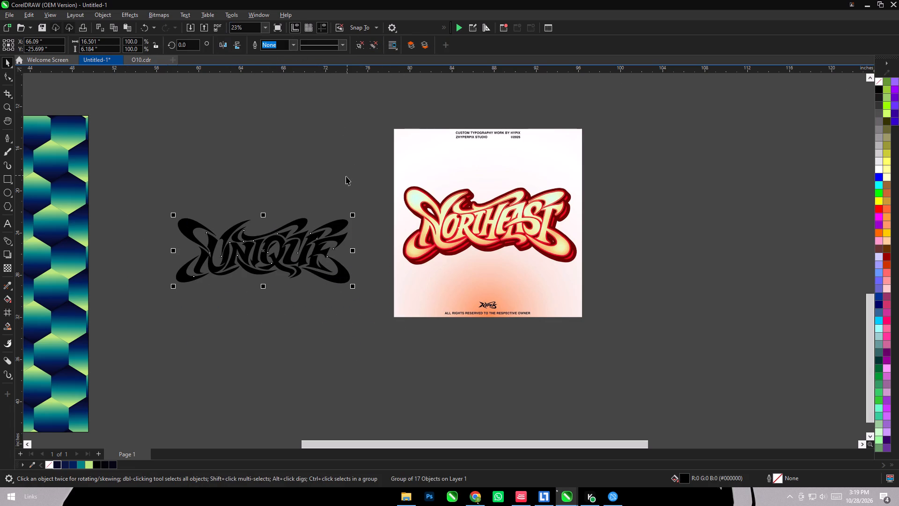
{"action": "key", "text": "ctrl+u"}
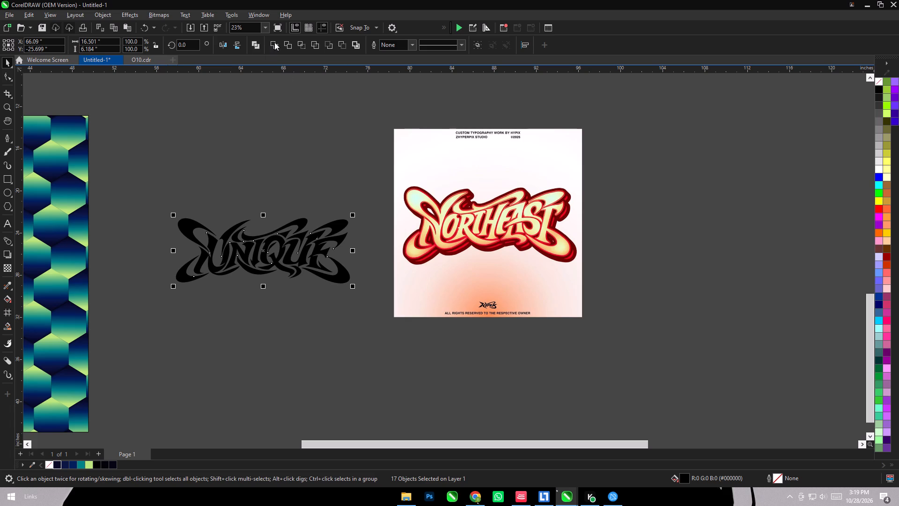
{"action": "left_click", "coordinate": [274, 42]}
{"action": "left_click", "coordinate": [317, 213]}
{"action": "left_click_drag", "start_coordinate": [317, 249], "coordinate": [298, 177]}
Open the hexagon PowerClip's contents for editing and place a duplicate of the hexagon group beyond the NORTHEAST reference.
{"action": "scroll", "coordinate": [300, 176], "scroll_direction": "up", "scroll_amount": 2}
{"action": "scroll", "coordinate": [369, 195], "scroll_direction": "down", "scroll_amount": 5}
{"action": "scroll", "coordinate": [310, 180], "scroll_direction": "up", "scroll_amount": 3}
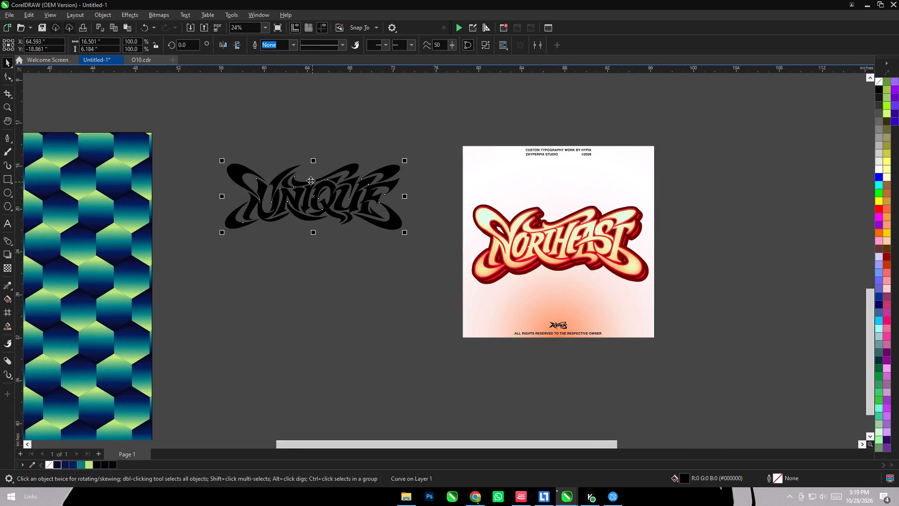
{"action": "scroll", "coordinate": [383, 332], "scroll_direction": "down", "scroll_amount": 5}
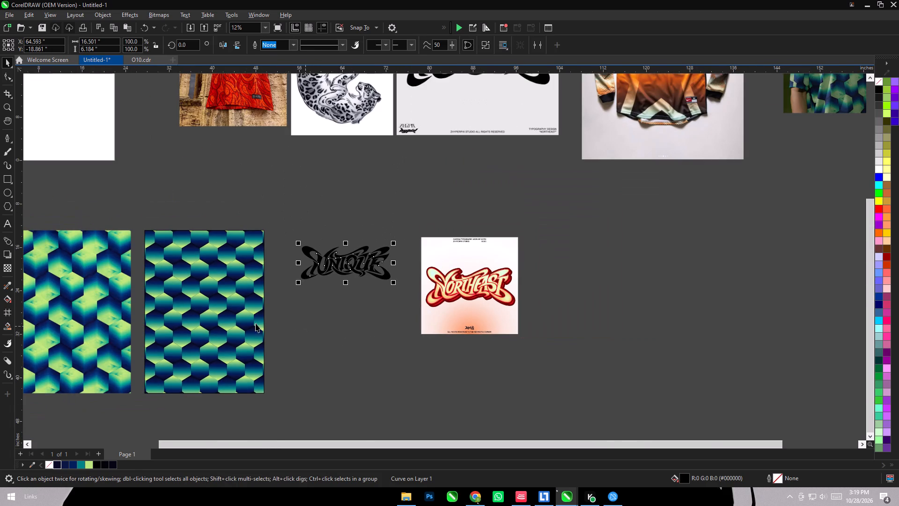
{"action": "scroll", "coordinate": [246, 288], "scroll_direction": "down", "scroll_amount": 4}
{"action": "scroll", "coordinate": [246, 288], "scroll_direction": "up", "scroll_amount": 4}
{"action": "left_click", "coordinate": [246, 288]}
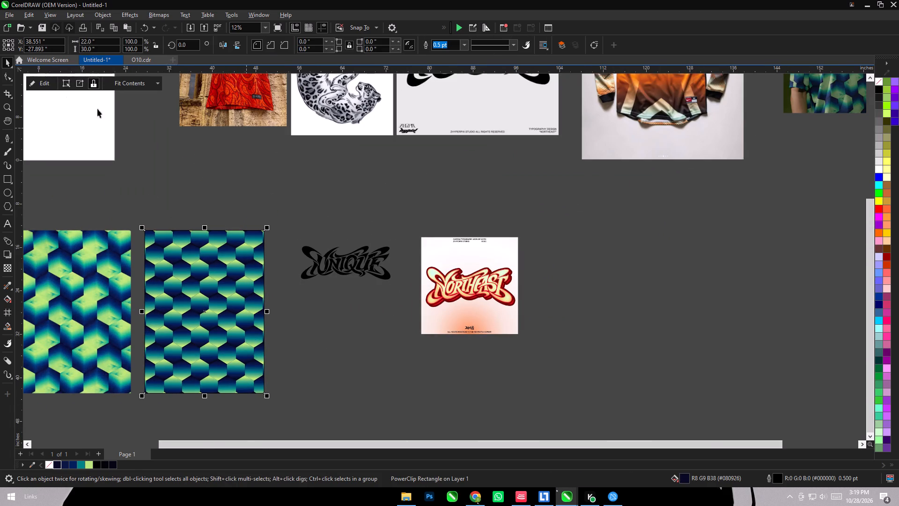
{"action": "left_click", "coordinate": [42, 83]}
{"action": "left_click", "coordinate": [272, 207]}
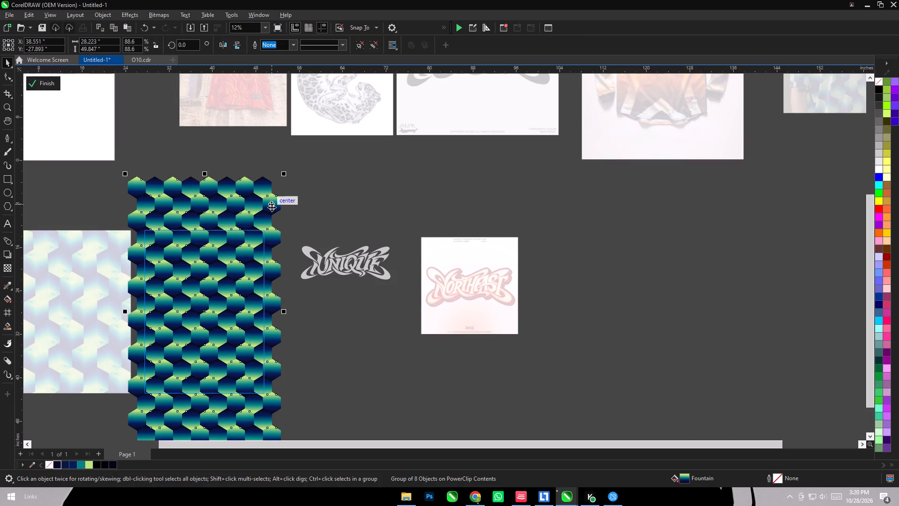
{"action": "left_click_drag", "start_coordinate": [272, 207], "coordinate": [744, 221]}
{"action": "right_click", "coordinate": [744, 221]}
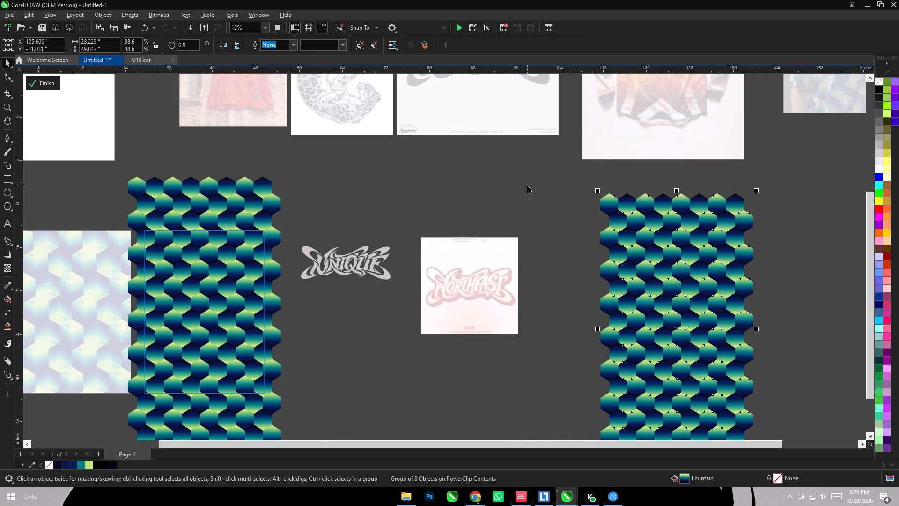
Ungroup the duplicated hexagon pattern down to single shapes, pull out one top-row hexagon and copy it.
{"action": "key", "text": "ctrl+u"}
{"action": "scroll", "coordinate": [527, 186], "scroll_direction": "down", "scroll_amount": 3}
{"action": "left_click", "coordinate": [565, 203]}
{"action": "left_click_drag", "start_coordinate": [581, 195], "coordinate": [566, 193]}
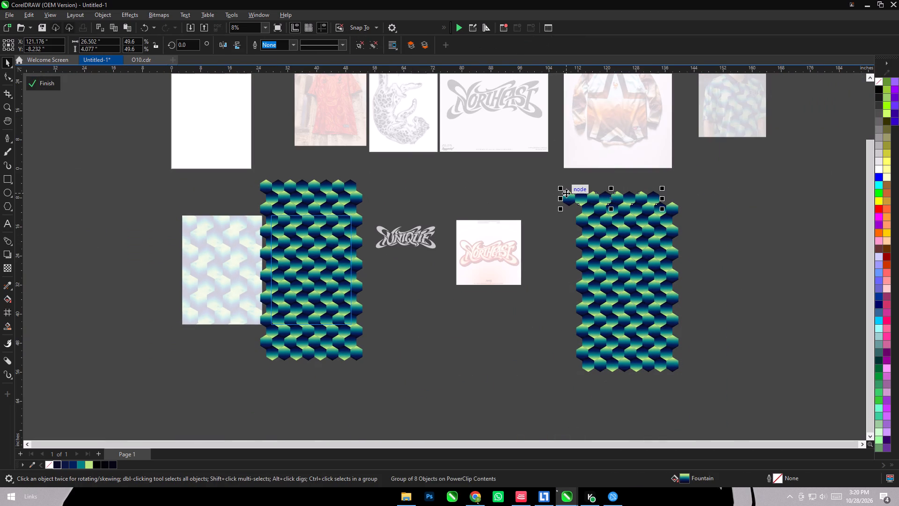
{"action": "key", "text": "ctrl+u"}
{"action": "left_click", "coordinate": [534, 193], "text": "ctrl"}
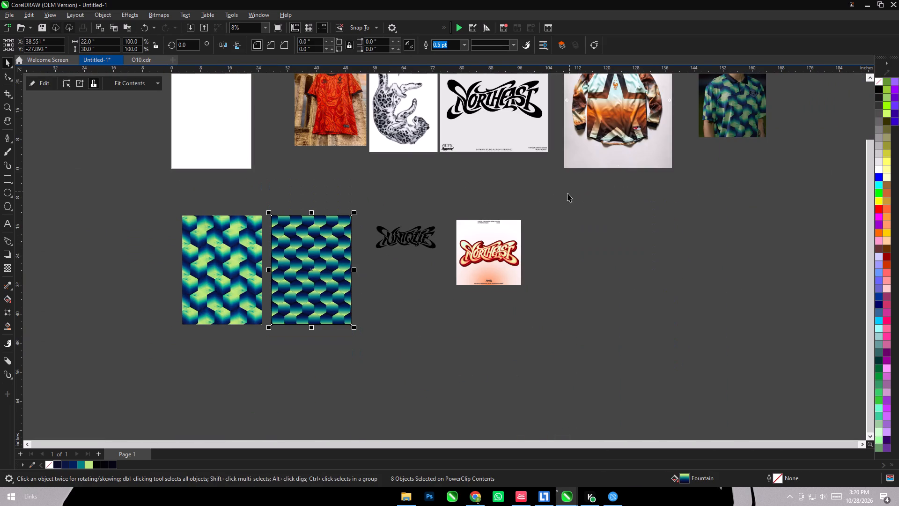
{"action": "left_click", "coordinate": [41, 86]}
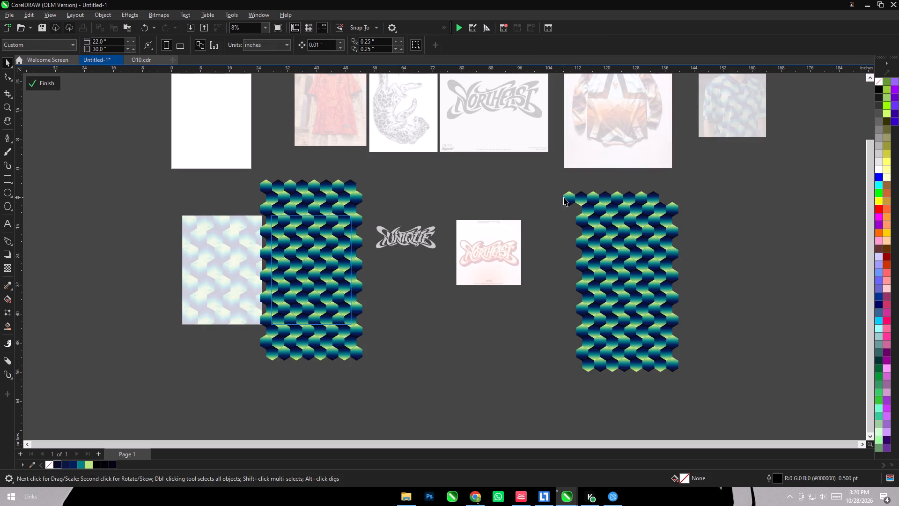
{"action": "left_click_drag", "start_coordinate": [564, 197], "coordinate": [545, 195]}
{"action": "key", "text": "ctrl+c"}
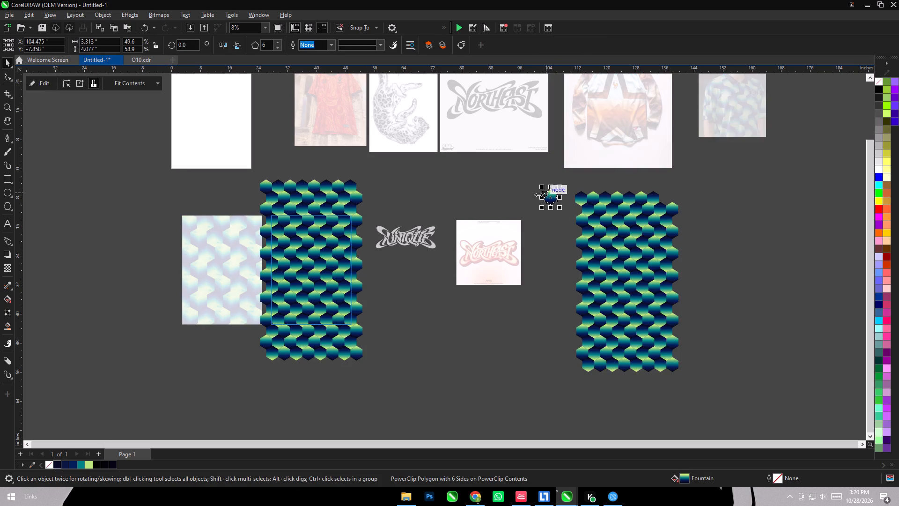
Delete the duplicated hexagons inside the PowerClip and finish editing its contents.
{"action": "left_click_drag", "start_coordinate": [516, 179], "coordinate": [720, 401]}
{"action": "key", "text": "Delete"}
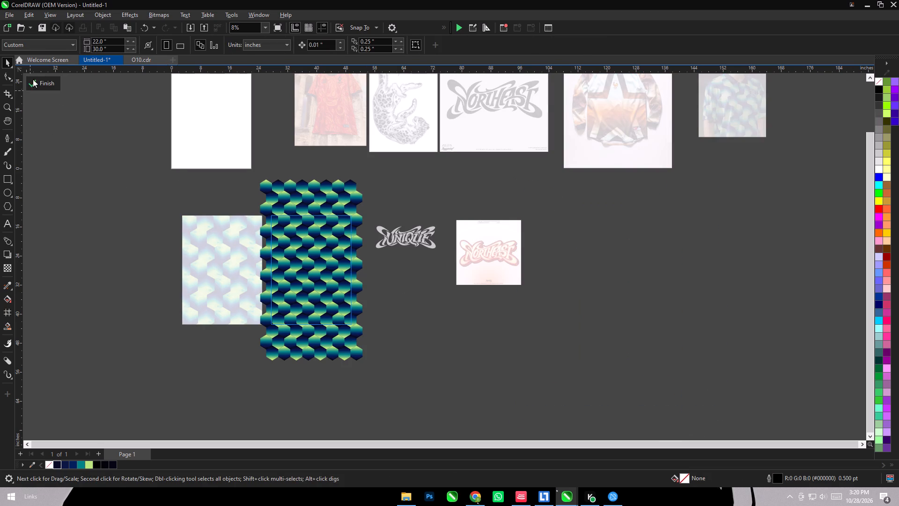
{"action": "left_click", "coordinate": [36, 77]}
Paste the copied gradient hexagon onto the workspace and position it above the UNIQUE lettering.
{"action": "scroll", "coordinate": [409, 221], "scroll_direction": "up", "scroll_amount": 5}
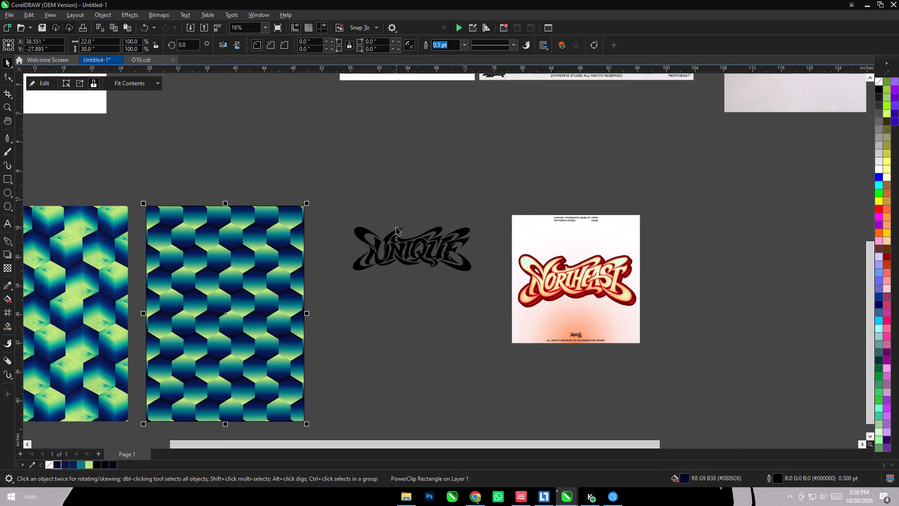
{"action": "key", "text": "ctrl+v"}
{"action": "left_click_drag", "start_coordinate": [695, 175], "coordinate": [406, 193]}
Sample the hexagon's lime-to-navy gradient with the Attributes Eyedropper and apply it to the UNIQUE lettering.
{"action": "scroll", "coordinate": [406, 193], "scroll_direction": "up", "scroll_amount": 7}
{"action": "scroll", "coordinate": [388, 188], "scroll_direction": "down", "scroll_amount": 1}
{"action": "left_click", "coordinate": [4, 285]}
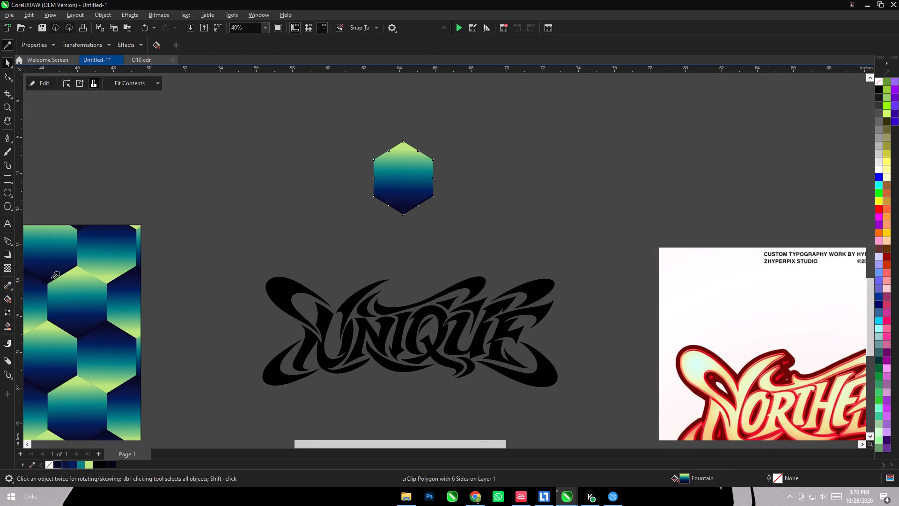
{"action": "left_click", "coordinate": [407, 170]}
{"action": "left_click", "coordinate": [275, 288]}
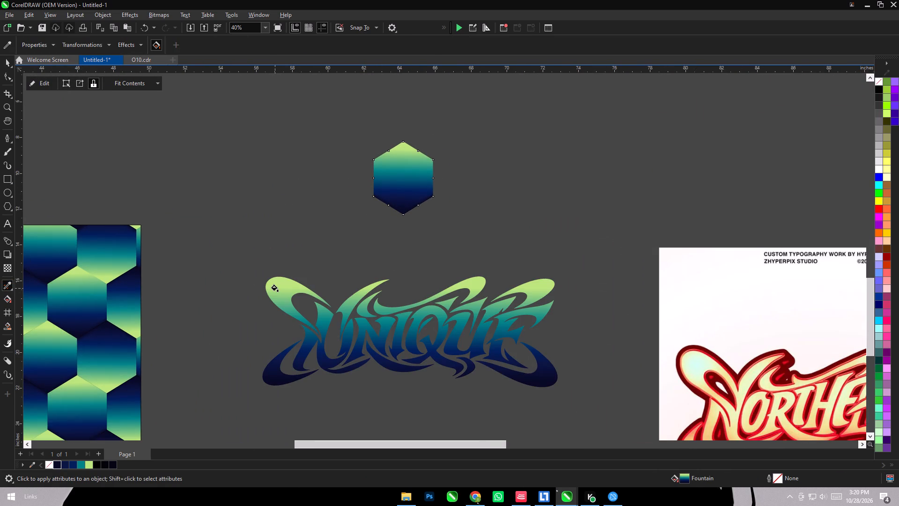
{"action": "left_click", "coordinate": [6, 62]}
Give the UNIQUE lettering a lime green #B9E679 outline.
{"action": "scroll", "coordinate": [274, 141], "scroll_direction": "down", "scroll_amount": 4}
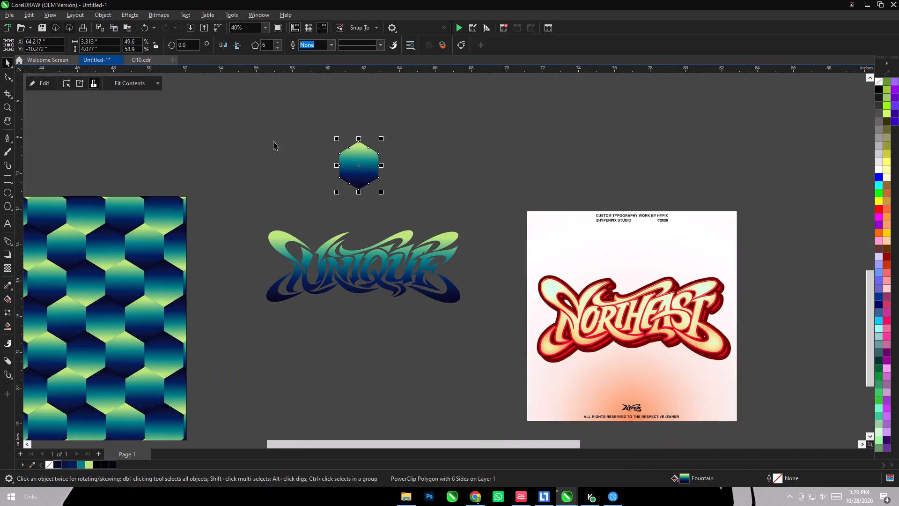
{"action": "left_click", "coordinate": [298, 328]}
{"action": "scroll", "coordinate": [316, 261], "scroll_direction": "up", "scroll_amount": 2}
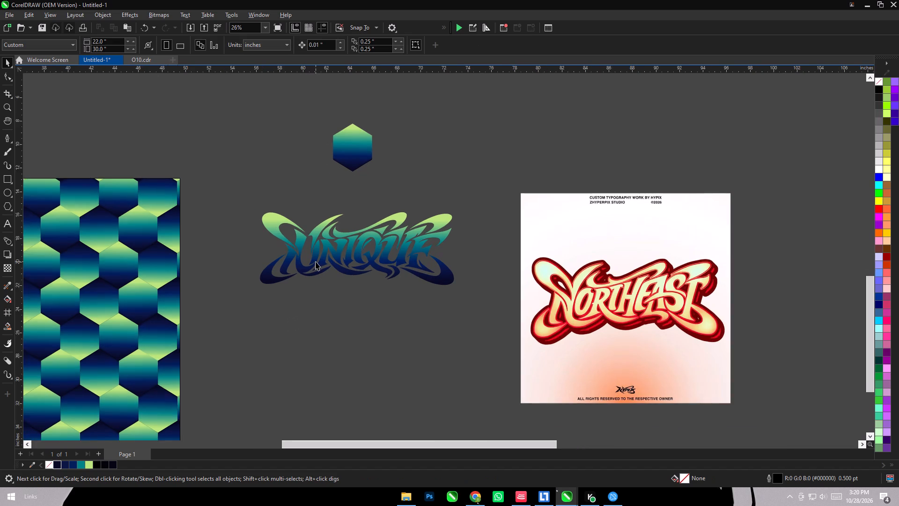
{"action": "scroll", "coordinate": [316, 261], "scroll_direction": "up", "scroll_amount": 2}
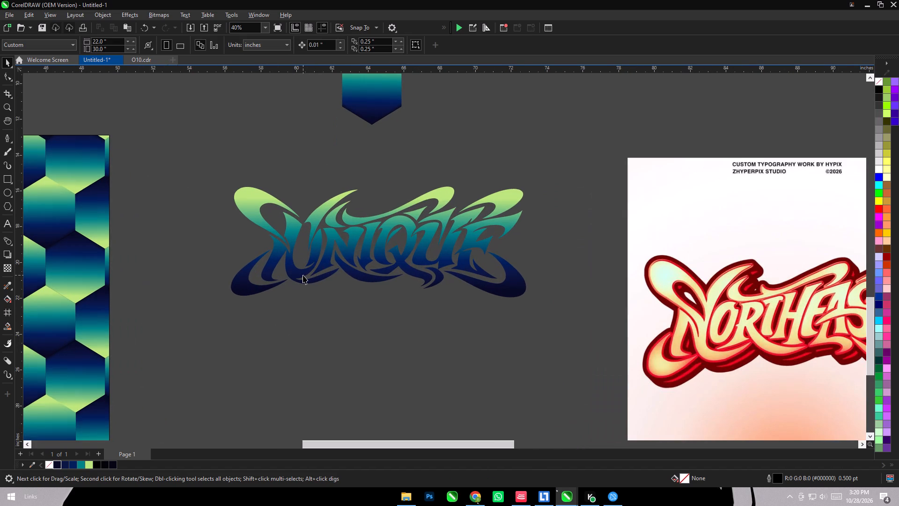
{"action": "left_click", "coordinate": [303, 275]}
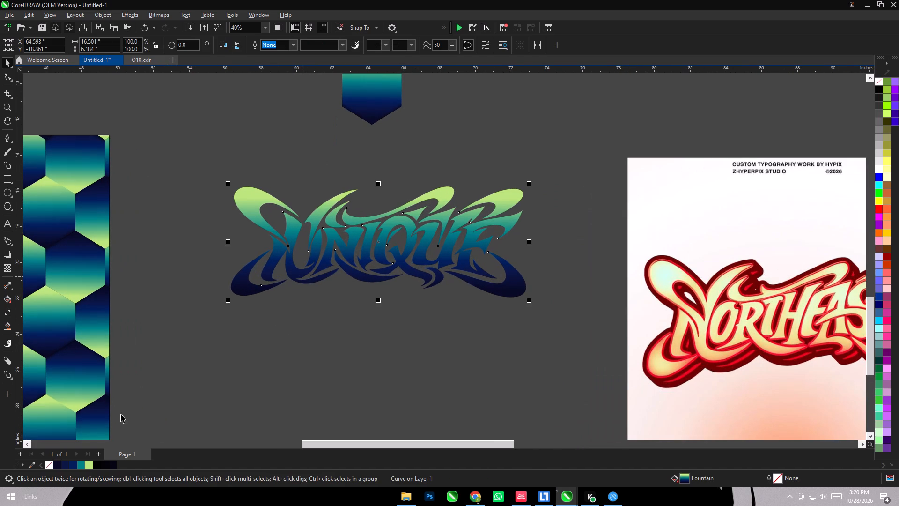
{"action": "right_click", "coordinate": [88, 463]}
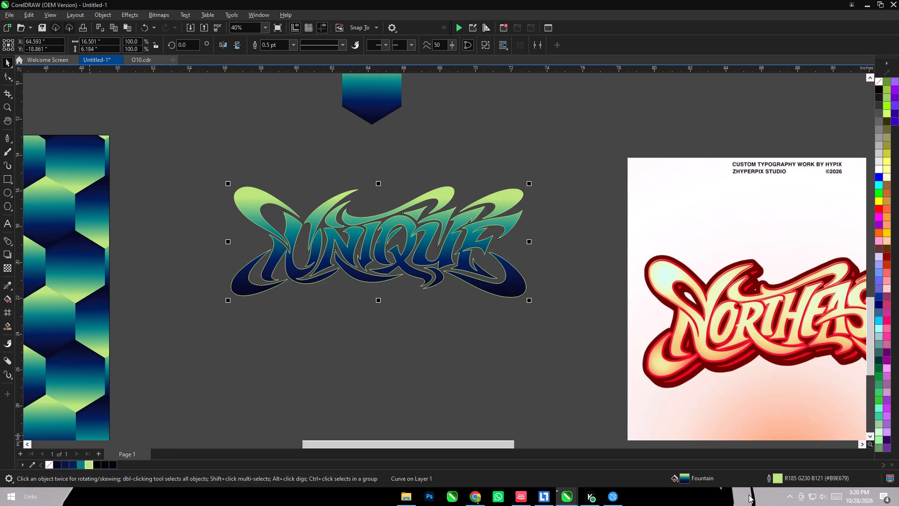
Set the UNIQUE lettering's outline to 8.0 pt, placed behind the fill and scaling with the object.
{"action": "double_click", "coordinate": [778, 477]}
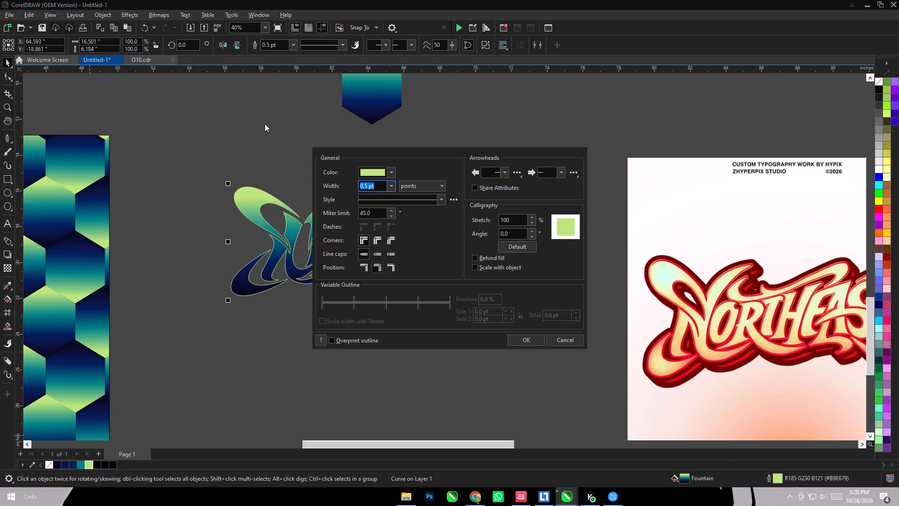
{"action": "left_click_drag", "start_coordinate": [383, 138], "coordinate": [647, 112]}
{"action": "left_click", "coordinate": [654, 158]}
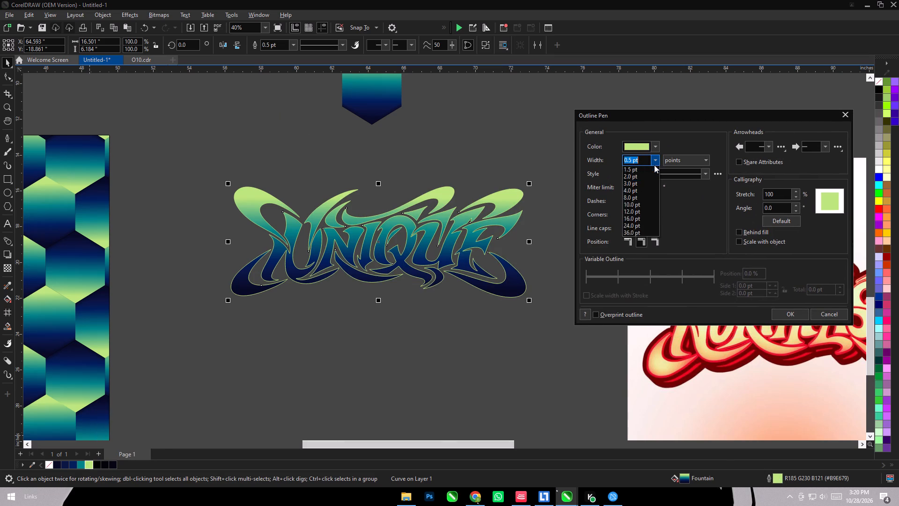
{"action": "left_click", "coordinate": [642, 232]}
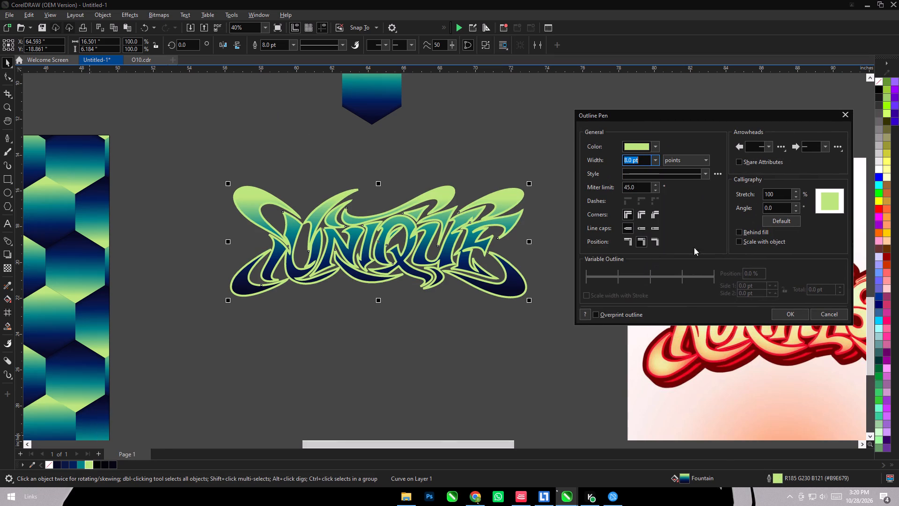
{"action": "left_click", "coordinate": [756, 242]}
{"action": "left_click", "coordinate": [755, 231]}
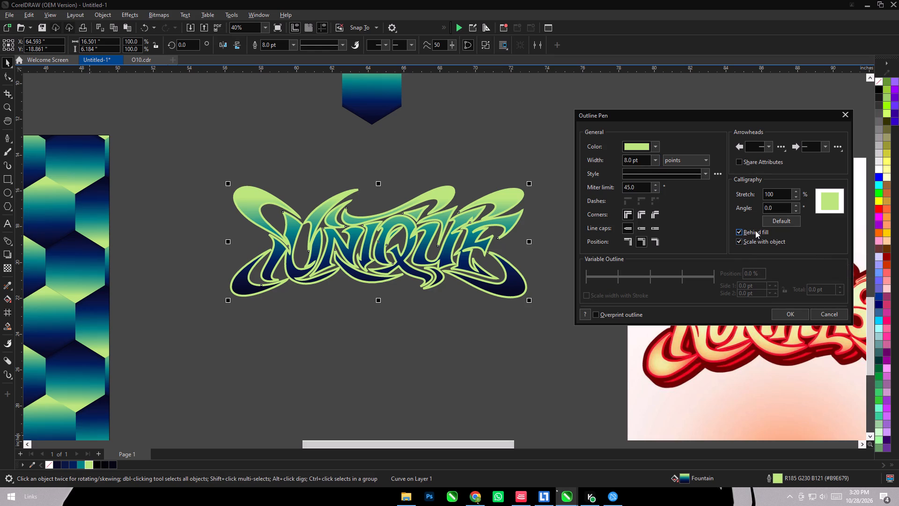
{"action": "left_click", "coordinate": [653, 158]}
{"action": "left_click", "coordinate": [649, 201]}
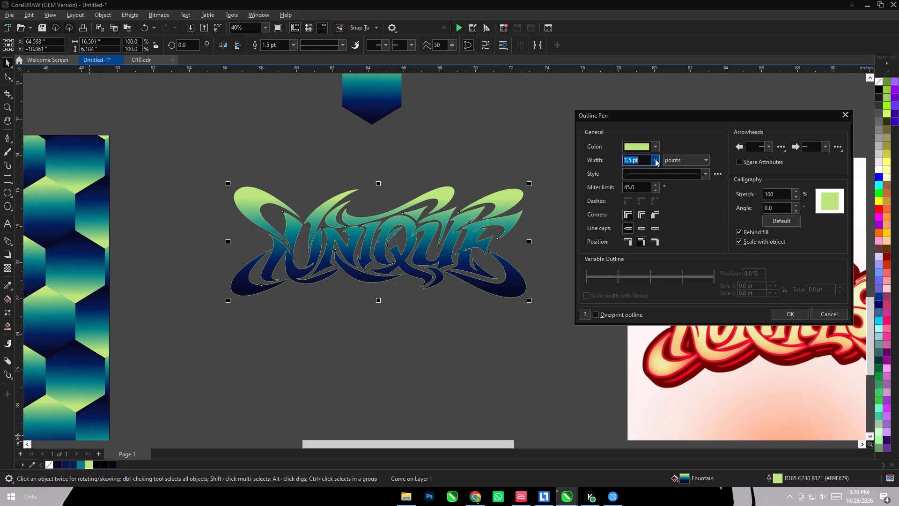
{"action": "left_click", "coordinate": [655, 159]}
{"action": "left_click", "coordinate": [648, 211]}
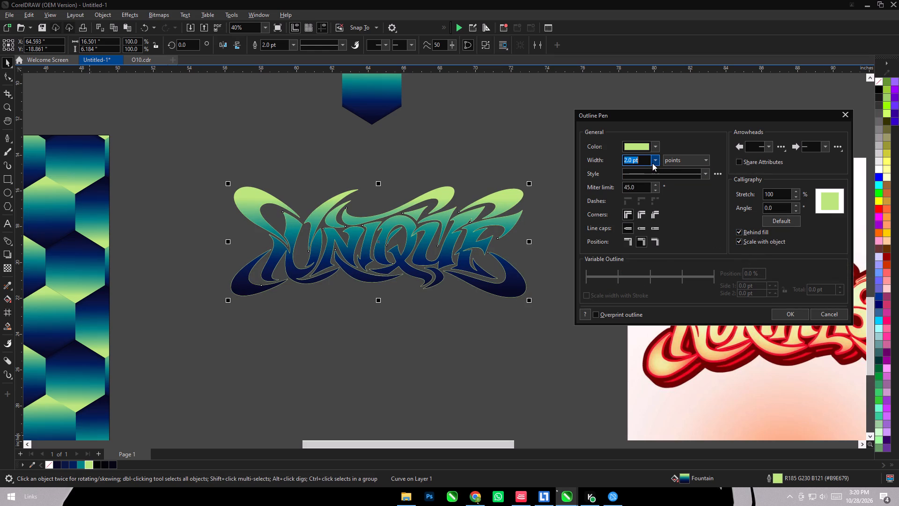
{"action": "left_click", "coordinate": [652, 163]}
{"action": "left_click", "coordinate": [652, 218]}
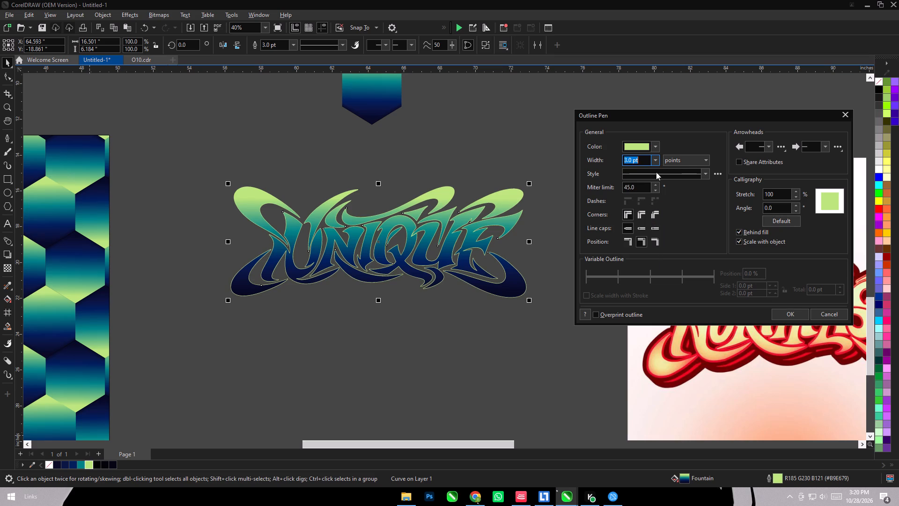
{"action": "left_click", "coordinate": [656, 160]}
{"action": "left_click", "coordinate": [644, 236]}
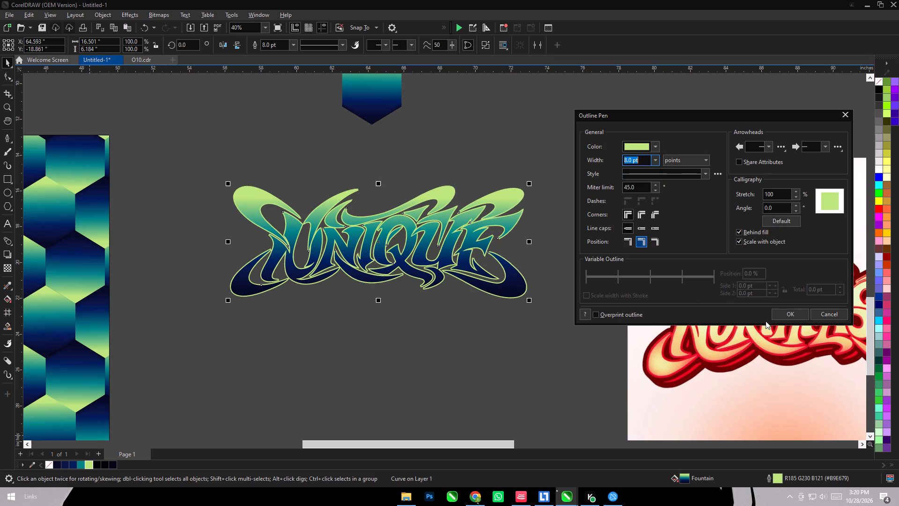
{"action": "left_click", "coordinate": [783, 310]}
{"action": "left_click", "coordinate": [388, 342]}
Add a block shadow to the UNIQUE lettering, offset downward and slightly right, about 0.757 inch deep at about 287 degrees.
{"action": "left_click", "coordinate": [343, 270]}
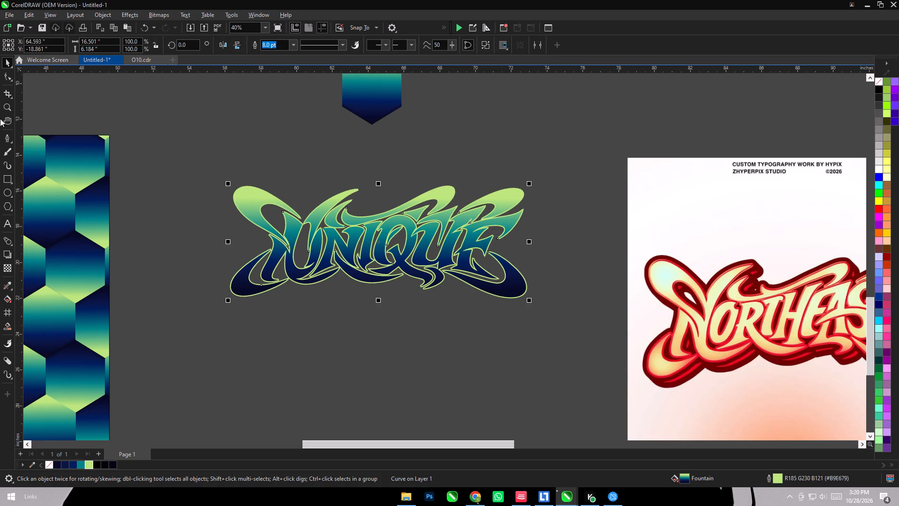
{"action": "left_click_drag", "start_coordinate": [7, 239], "coordinate": [17, 239]}
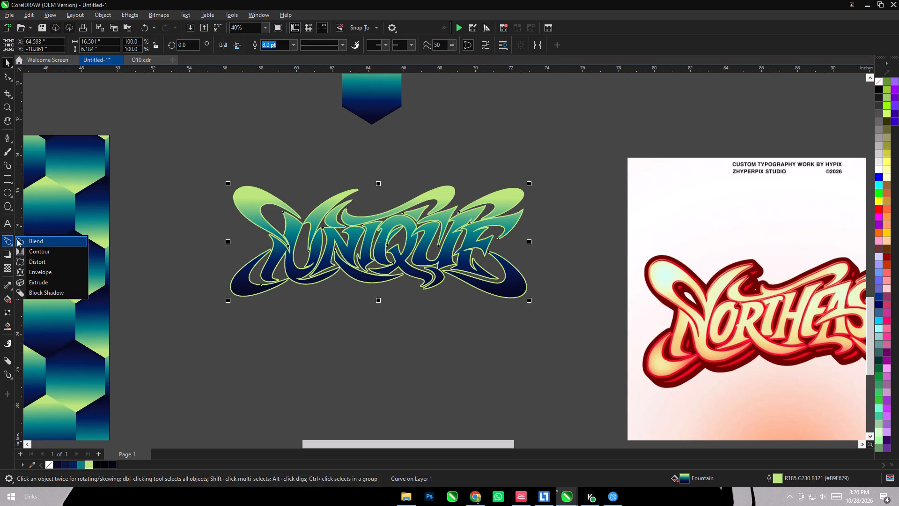
{"action": "left_click_drag", "start_coordinate": [17, 239], "coordinate": [30, 293]}
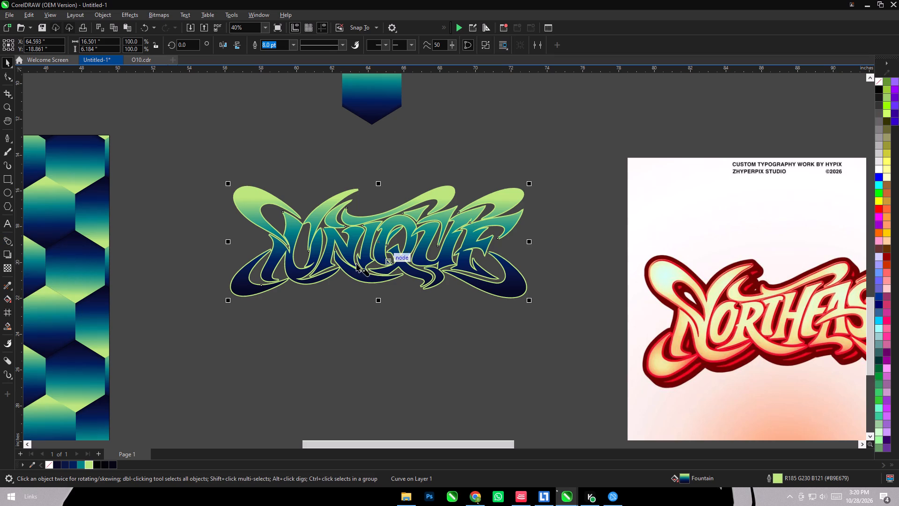
{"action": "left_click_drag", "start_coordinate": [350, 272], "coordinate": [382, 260]}
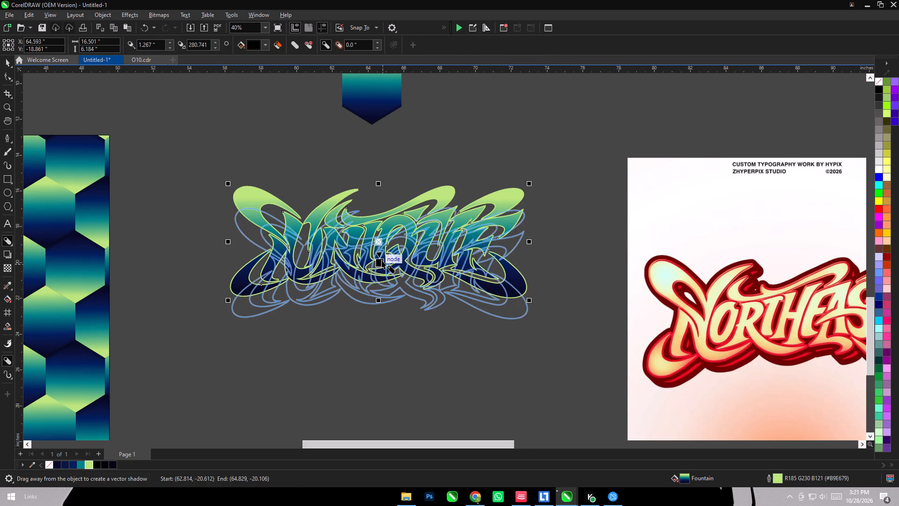
{"action": "left_click_drag", "start_coordinate": [382, 260], "coordinate": [383, 255]}
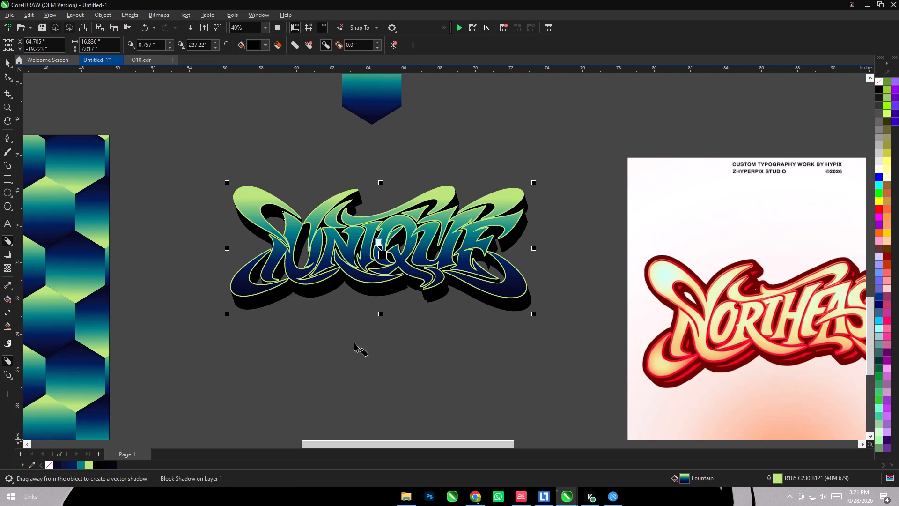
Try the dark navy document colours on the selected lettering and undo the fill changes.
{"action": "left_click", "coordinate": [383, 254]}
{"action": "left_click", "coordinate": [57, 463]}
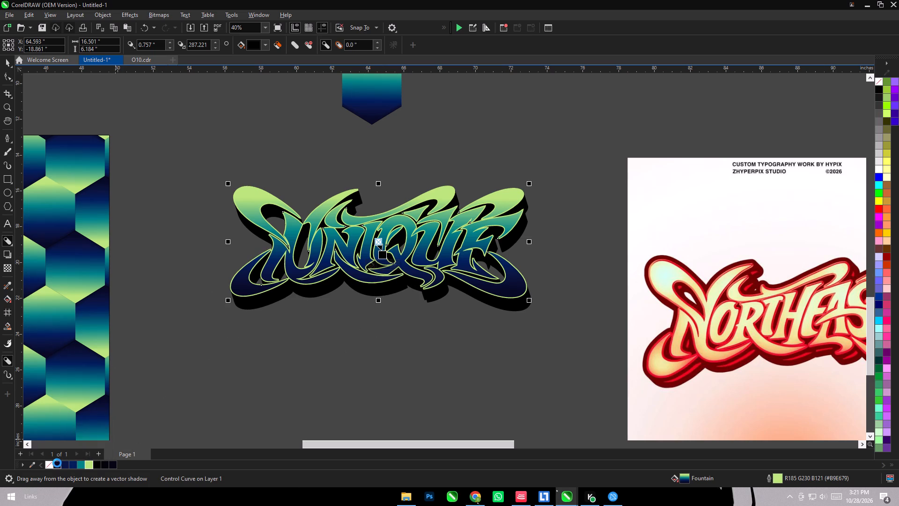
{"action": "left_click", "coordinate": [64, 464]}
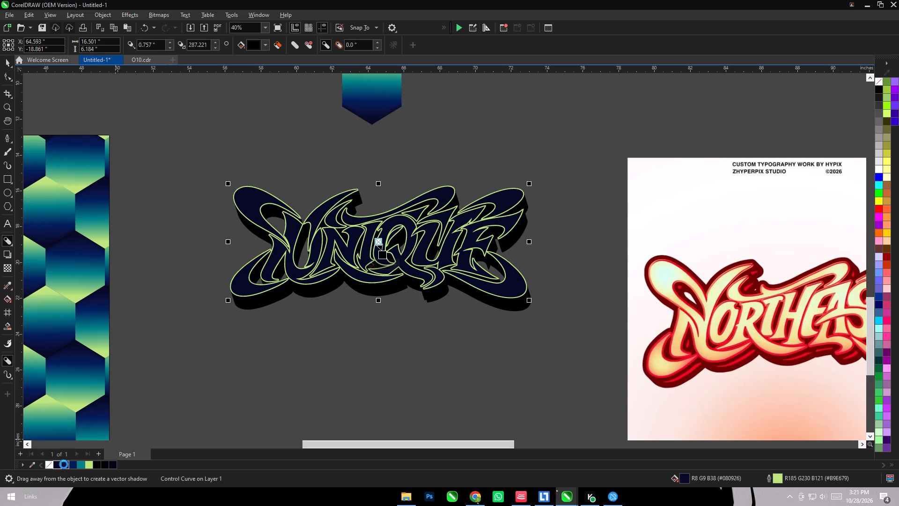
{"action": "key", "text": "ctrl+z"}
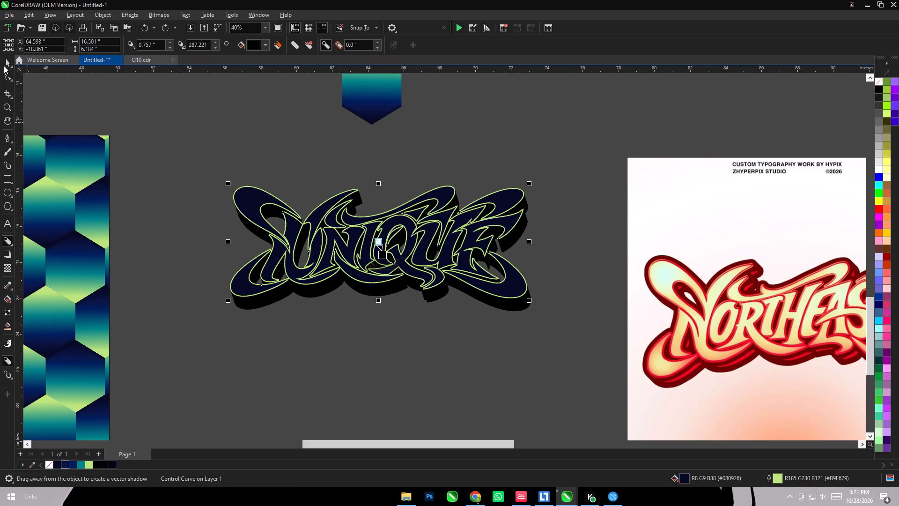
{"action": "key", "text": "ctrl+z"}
Break the block shadow apart from the UNIQUE lettering, test-move the separate shadow curve and undo the move.
{"action": "left_click", "coordinate": [7, 60]}
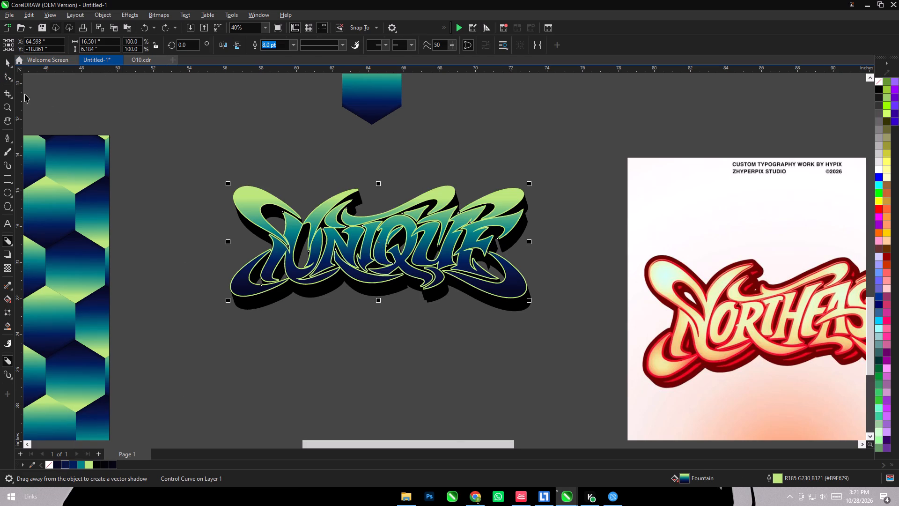
{"action": "left_click", "coordinate": [231, 293]}
{"action": "scroll", "coordinate": [368, 319], "scroll_direction": "up", "scroll_amount": 4}
{"action": "left_click", "coordinate": [368, 327]}
{"action": "left_click", "coordinate": [373, 270]}
{"action": "right_click", "coordinate": [373, 270]}
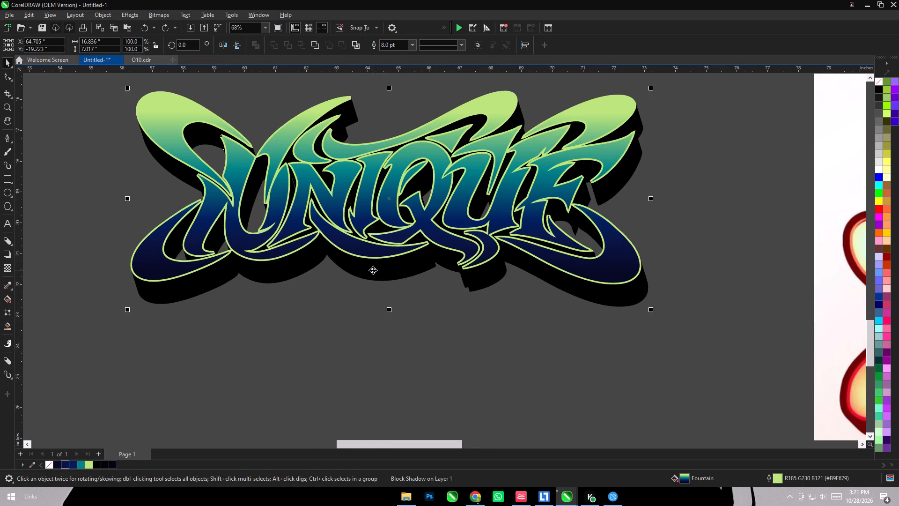
{"action": "left_click", "coordinate": [394, 278]}
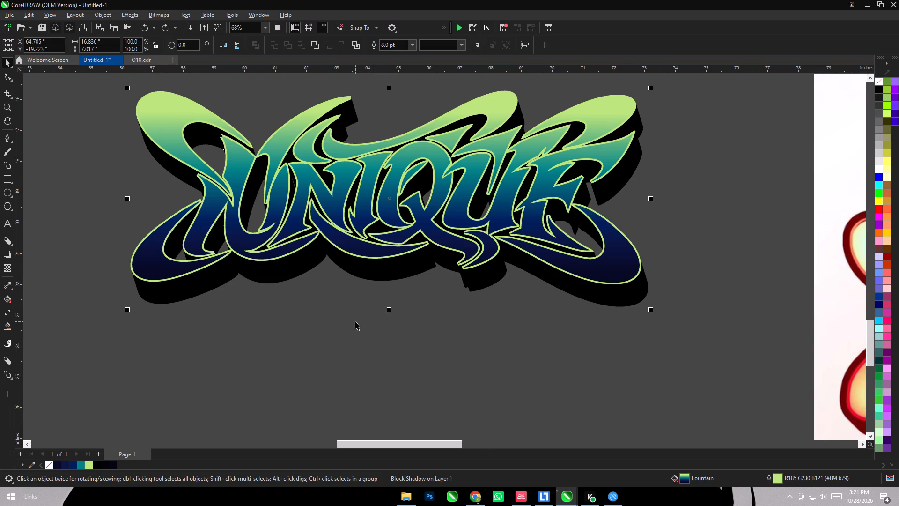
{"action": "left_click", "coordinate": [355, 321]}
{"action": "left_click_drag", "start_coordinate": [380, 273], "coordinate": [387, 298]}
{"action": "key", "text": "ctrl+z"}
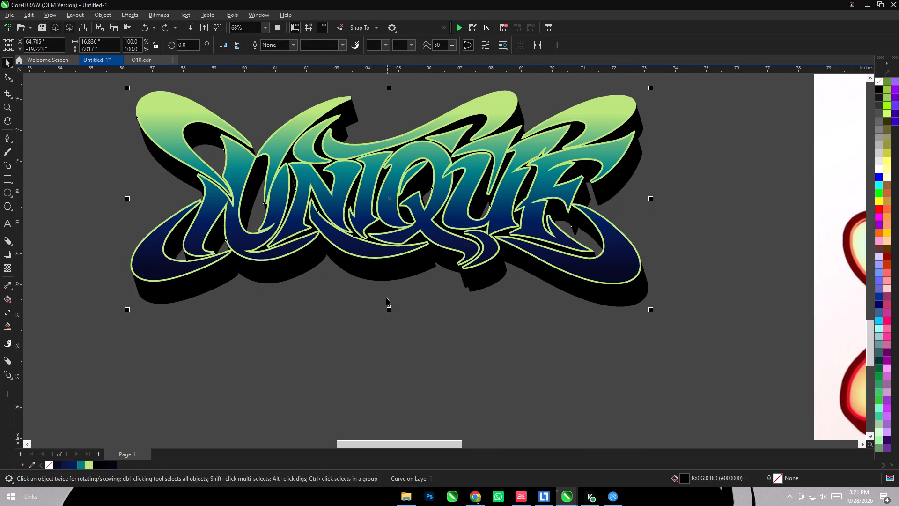
Fill the separated shadow behind the UNIQUE lettering with dark navy #080926.
{"action": "left_click", "coordinate": [91, 464]}
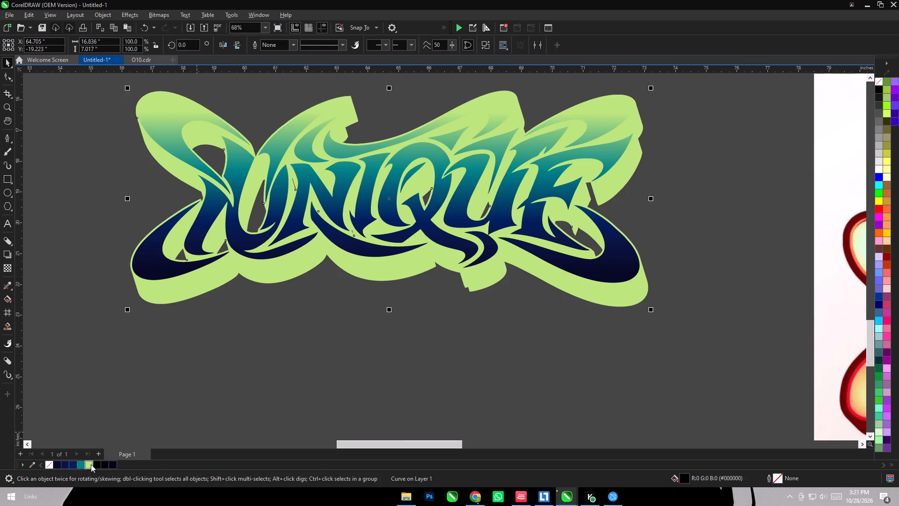
{"action": "left_click", "coordinate": [67, 464]}
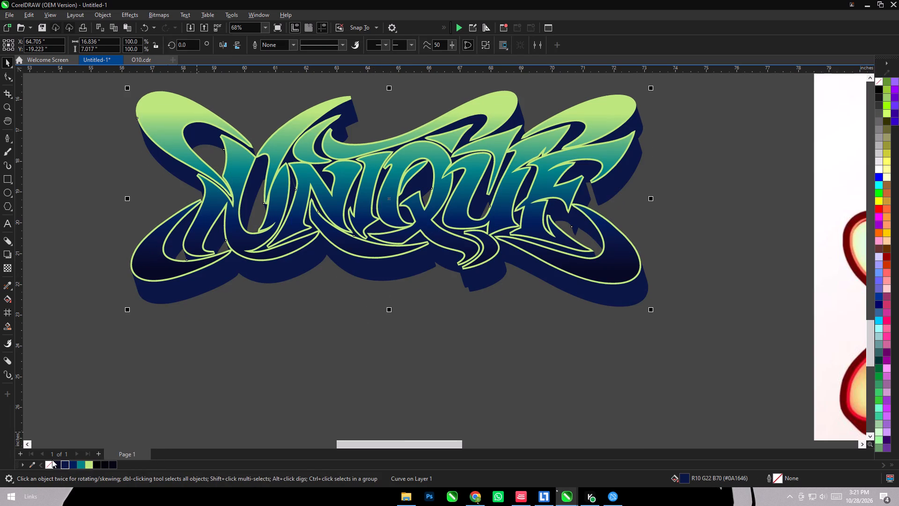
{"action": "left_click", "coordinate": [52, 460]}
{"action": "left_click", "coordinate": [58, 463]}
{"action": "left_click", "coordinate": [207, 373]}
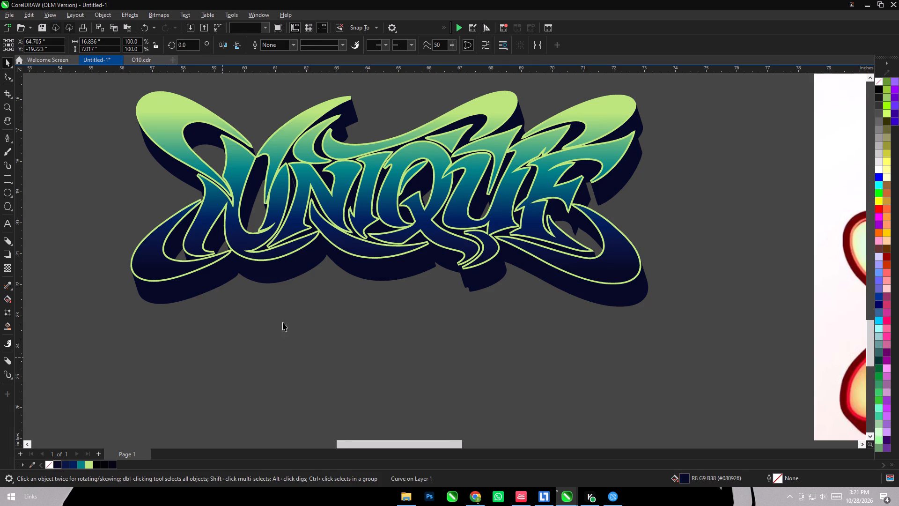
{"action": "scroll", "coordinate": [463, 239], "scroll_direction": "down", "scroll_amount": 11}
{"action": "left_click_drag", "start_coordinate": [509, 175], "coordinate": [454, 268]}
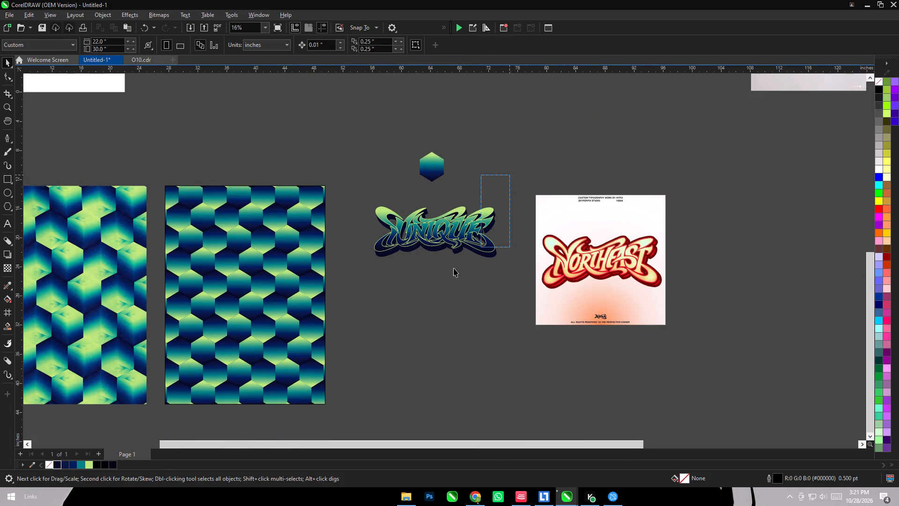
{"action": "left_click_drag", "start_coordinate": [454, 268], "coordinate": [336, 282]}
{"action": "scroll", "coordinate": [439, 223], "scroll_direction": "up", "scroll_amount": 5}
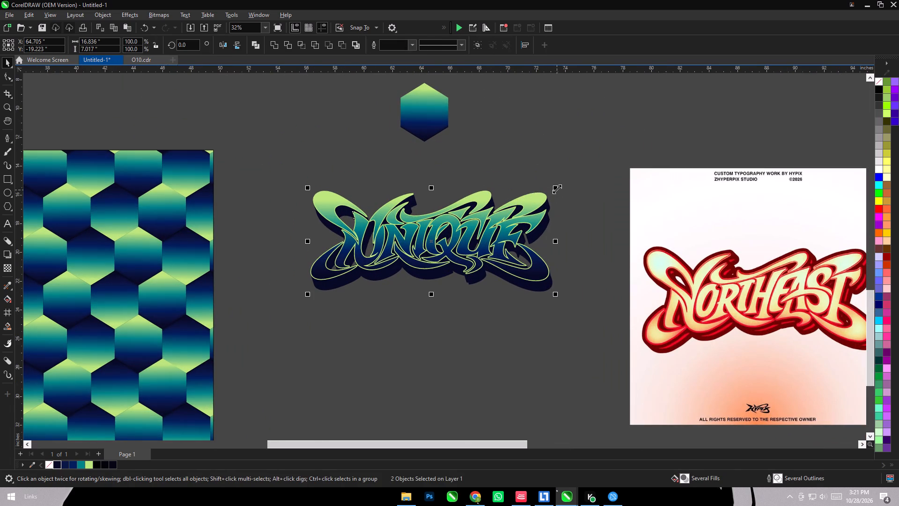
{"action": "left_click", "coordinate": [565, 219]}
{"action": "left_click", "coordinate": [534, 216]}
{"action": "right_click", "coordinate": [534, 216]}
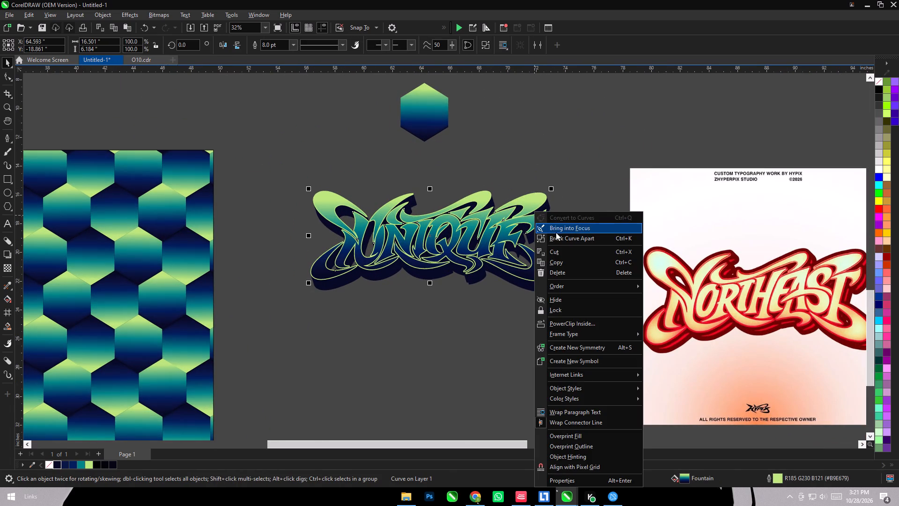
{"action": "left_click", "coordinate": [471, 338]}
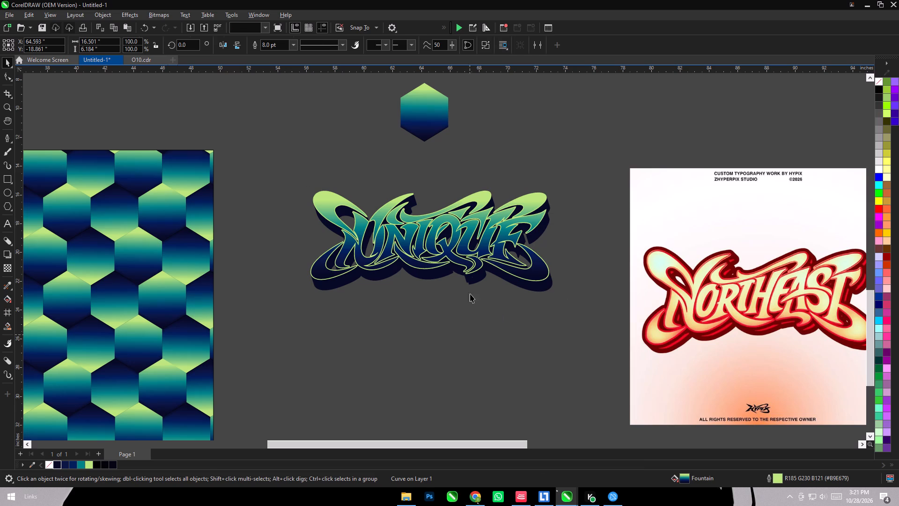
Convert the UNIQUE lettering's lime outline to a separate object, test-move it and undo the move.
{"action": "left_click", "coordinate": [476, 235]}
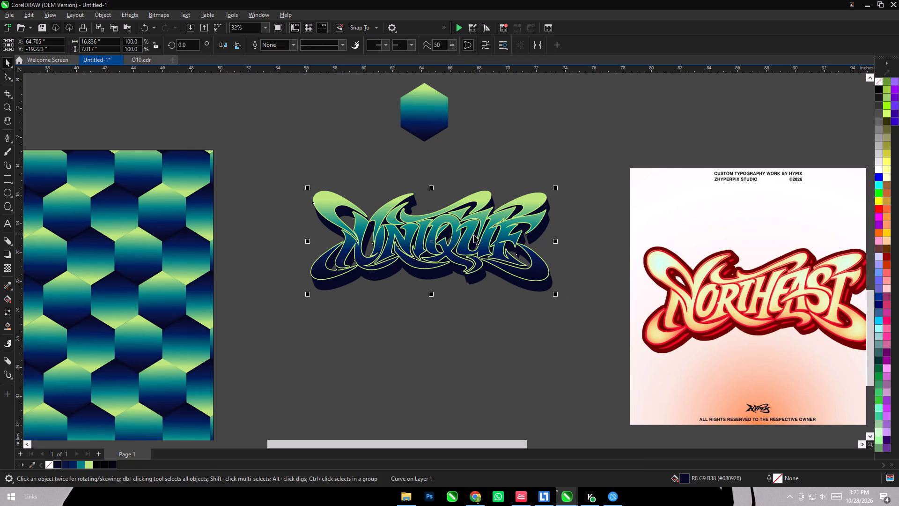
{"action": "key", "text": "ctrl+shift+q"}
{"action": "left_click", "coordinate": [451, 333]}
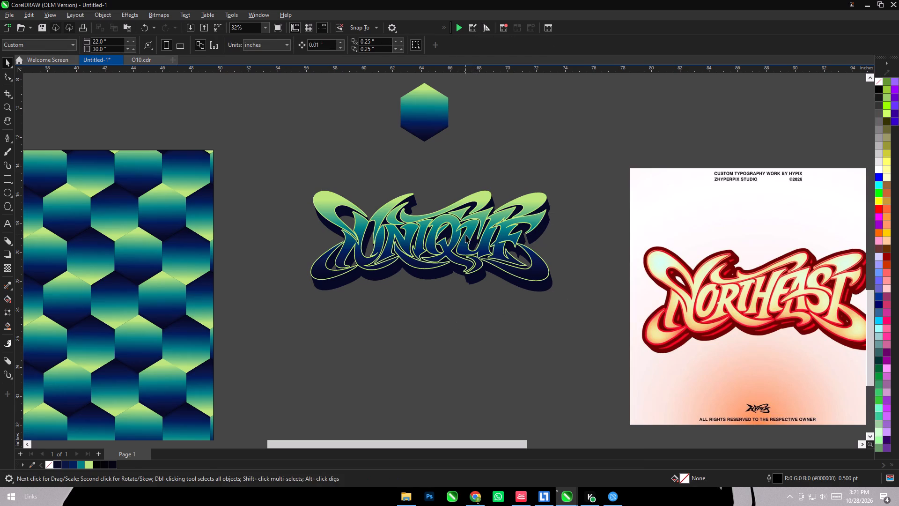
{"action": "left_click_drag", "start_coordinate": [465, 235], "coordinate": [472, 182]}
{"action": "key", "text": "ctrl+z"}
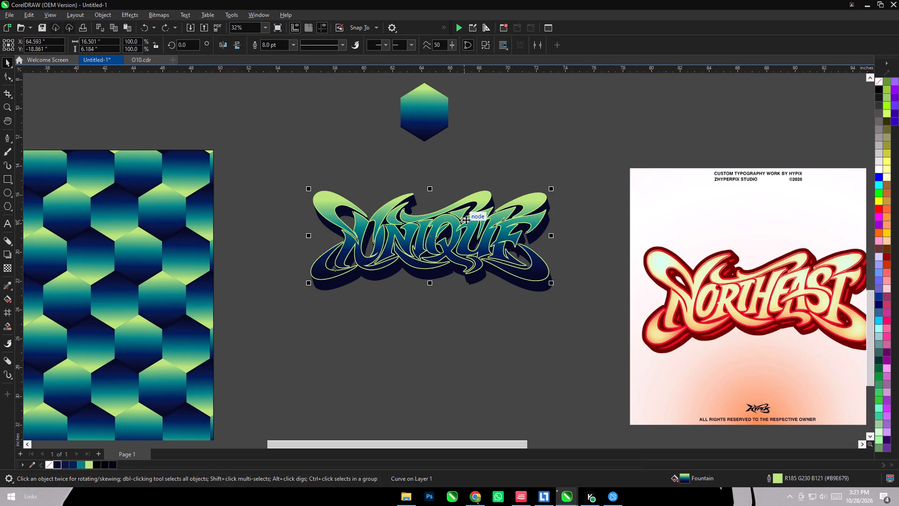
{"action": "key", "text": "ctrl+shift+q"}
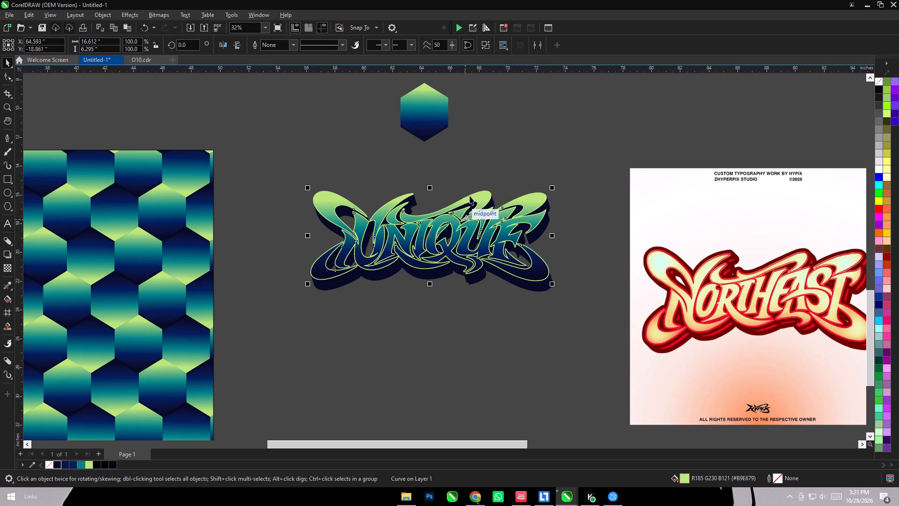
{"action": "left_click", "coordinate": [476, 178]}
{"action": "scroll", "coordinate": [561, 203], "scroll_direction": "up", "scroll_amount": 12}
{"action": "left_click_drag", "start_coordinate": [536, 231], "coordinate": [590, 208]}
{"action": "key", "text": "ctrl+z"}
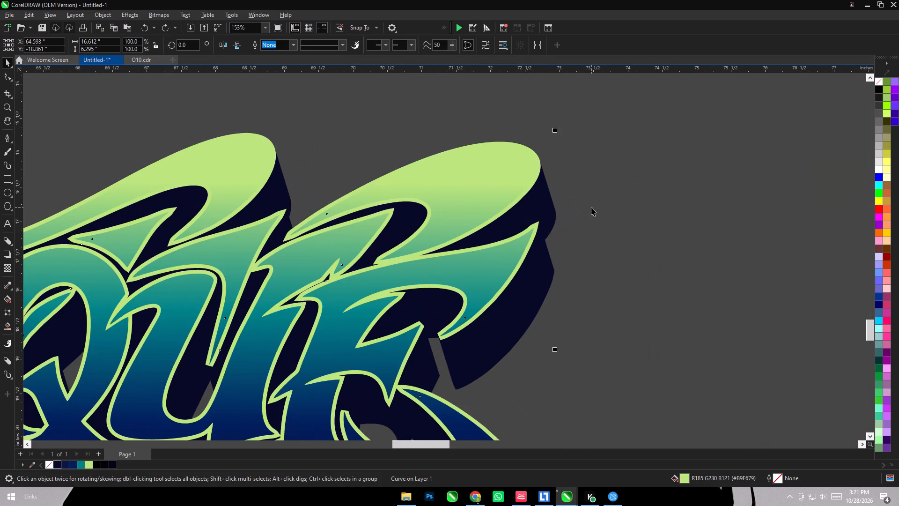
Apply the Overlay transparency merge mode to the separated lime outline object.
{"action": "left_click", "coordinate": [3, 268]}
{"action": "left_click", "coordinate": [112, 48]}
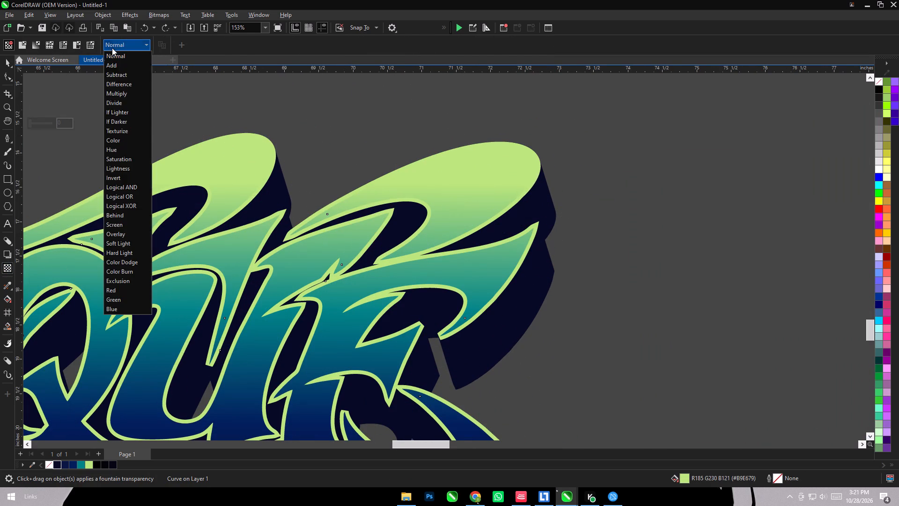
{"action": "left_click", "coordinate": [123, 232]}
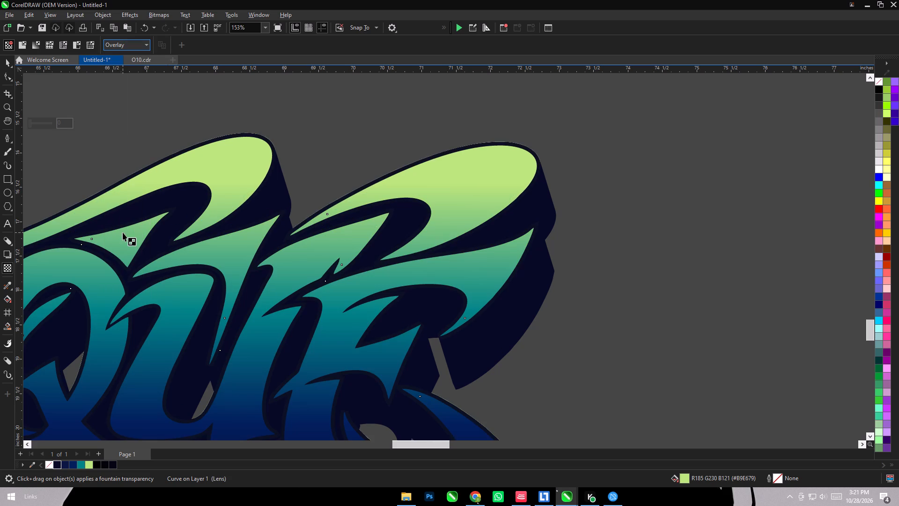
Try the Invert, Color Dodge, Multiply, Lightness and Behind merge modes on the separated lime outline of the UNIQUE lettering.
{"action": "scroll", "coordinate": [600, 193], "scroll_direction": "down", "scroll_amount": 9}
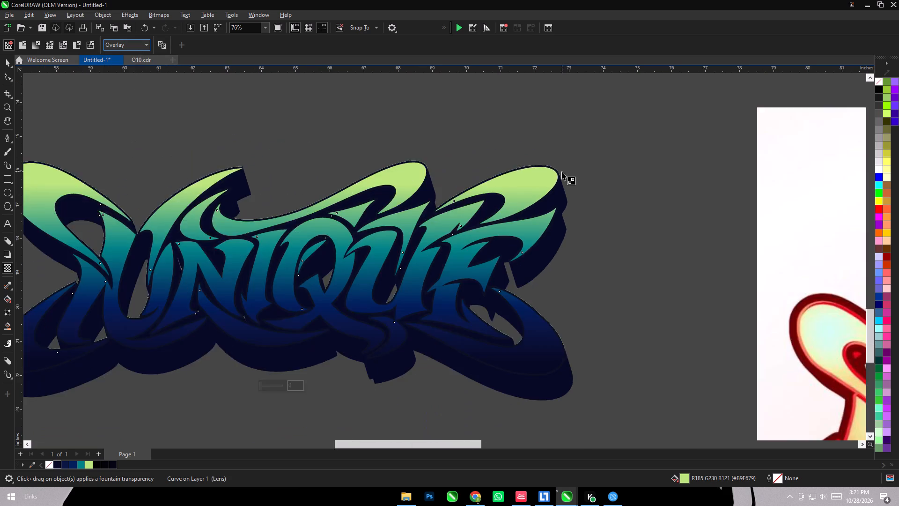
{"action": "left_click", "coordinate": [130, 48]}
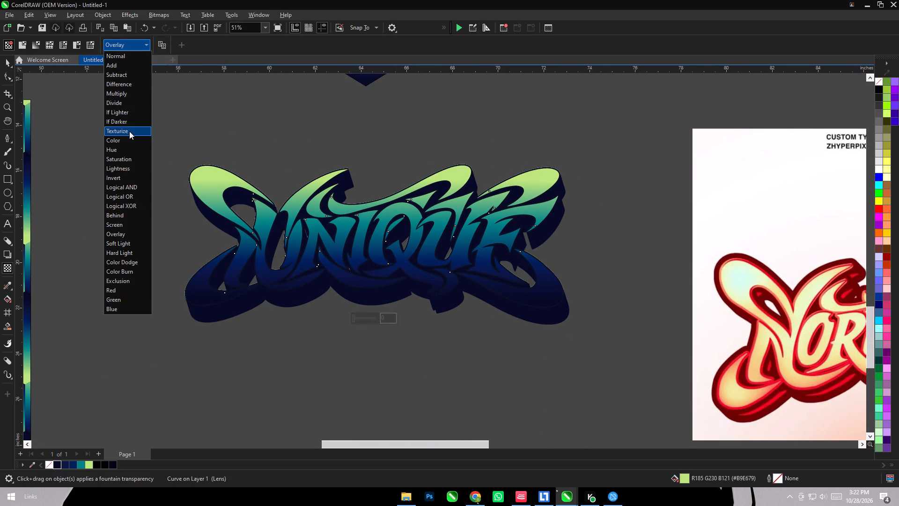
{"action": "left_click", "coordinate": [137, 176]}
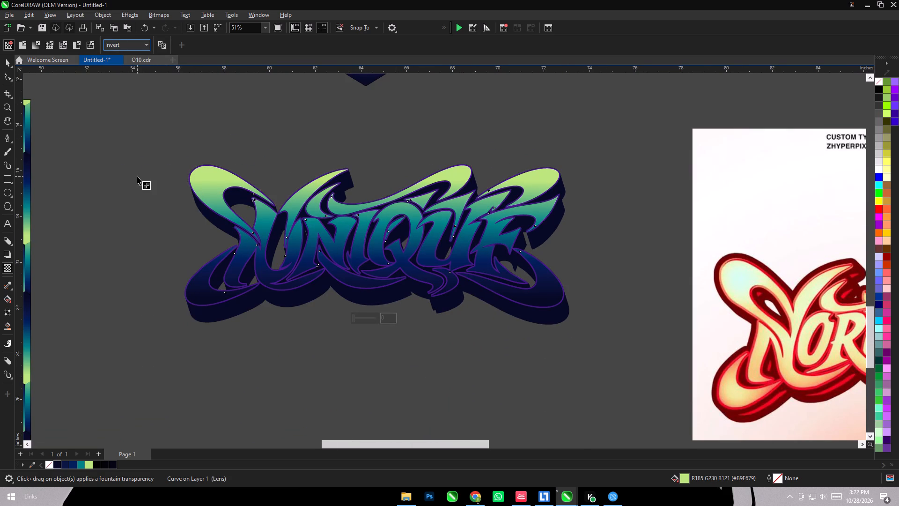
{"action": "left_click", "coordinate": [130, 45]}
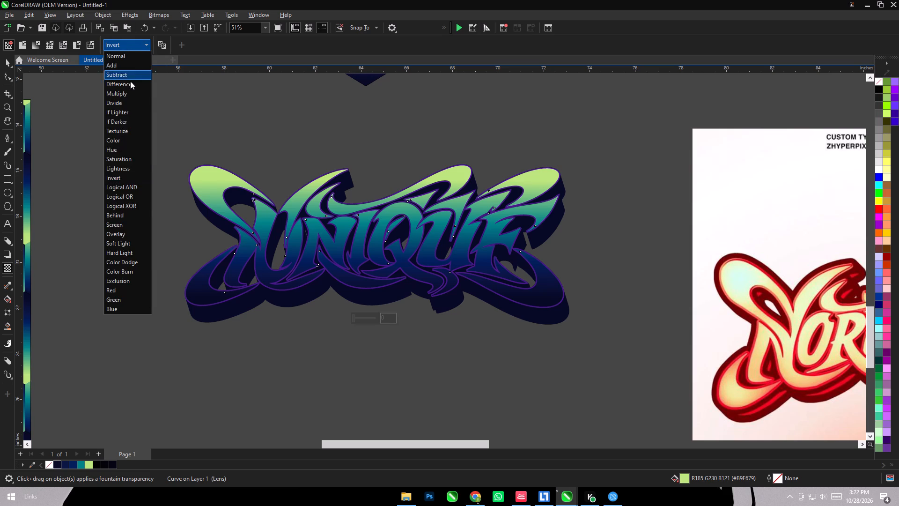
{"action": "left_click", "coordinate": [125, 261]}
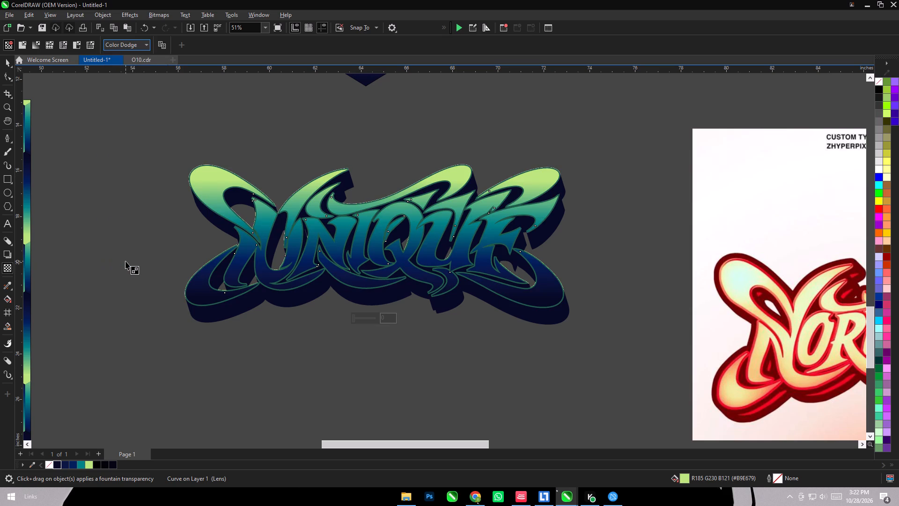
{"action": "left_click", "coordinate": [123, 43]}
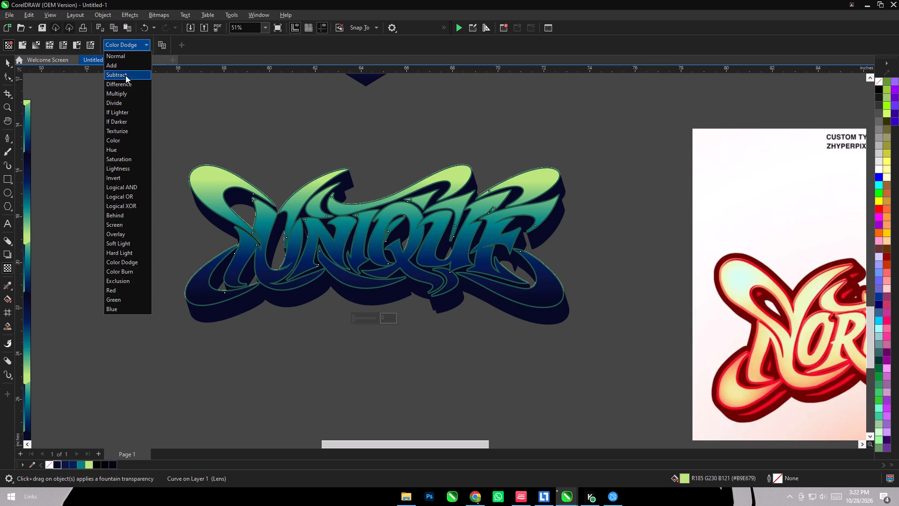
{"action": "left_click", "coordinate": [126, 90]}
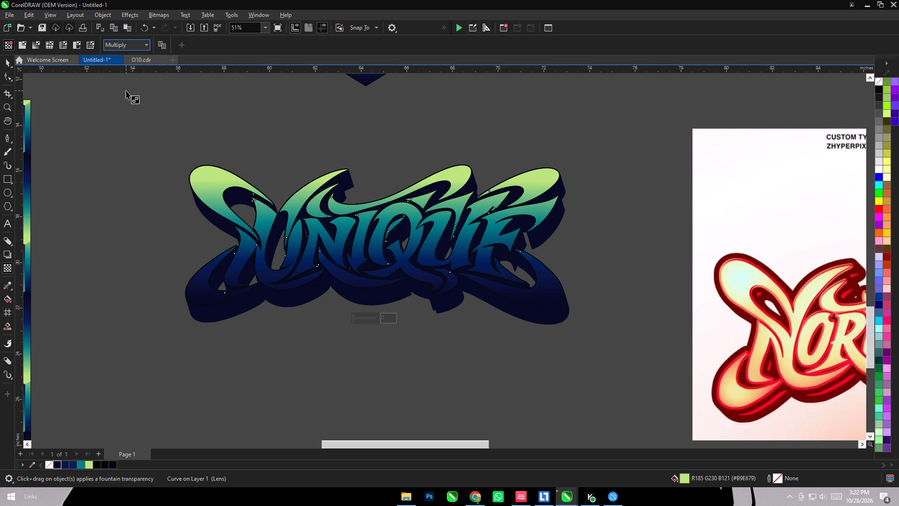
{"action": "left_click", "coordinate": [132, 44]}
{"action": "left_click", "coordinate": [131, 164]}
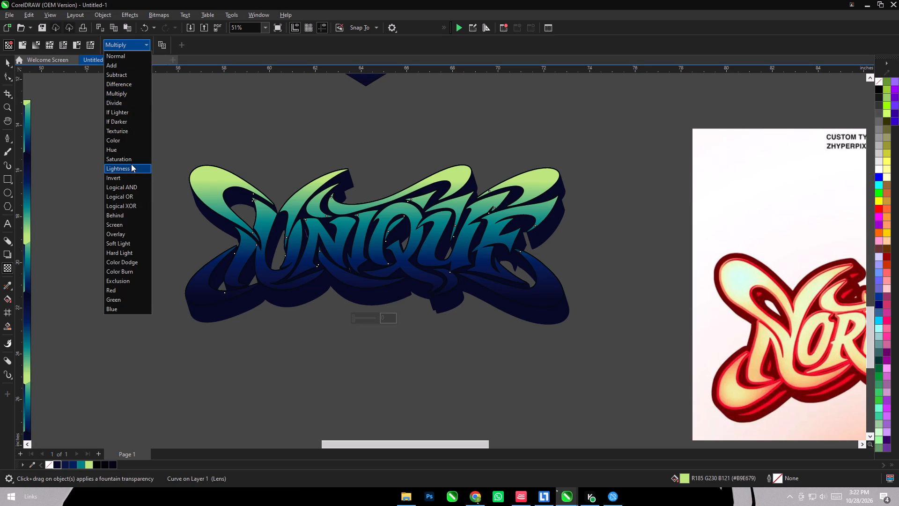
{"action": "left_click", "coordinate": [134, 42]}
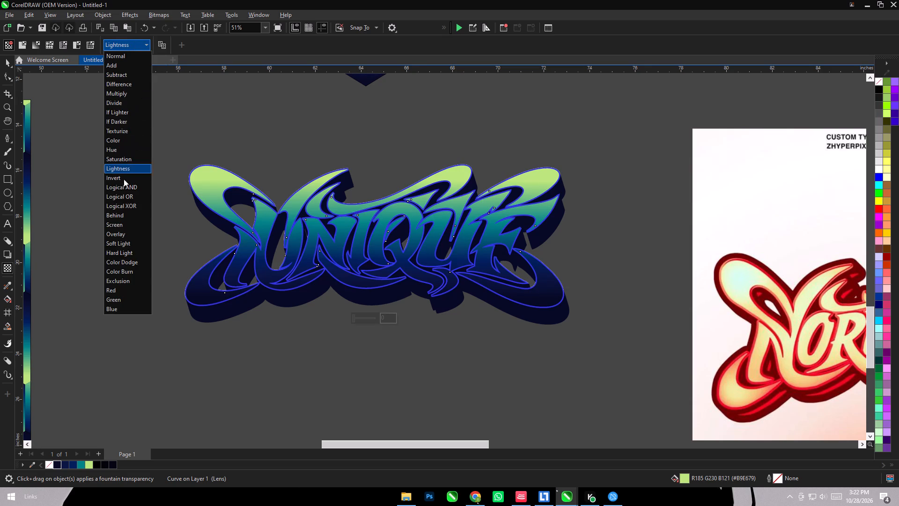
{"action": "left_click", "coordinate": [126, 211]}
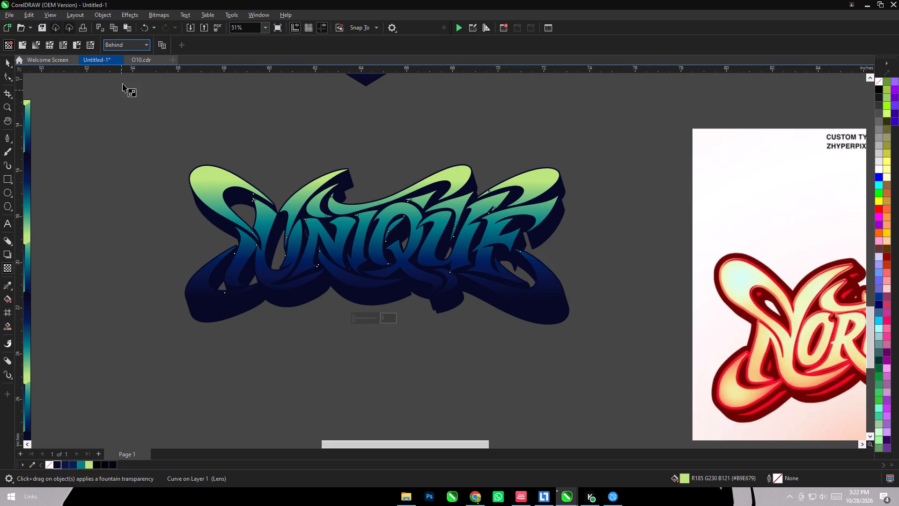
Apply the Screen transparency merge mode to the separated lime outline and deselect it.
{"action": "left_click", "coordinate": [130, 42]}
{"action": "left_click", "coordinate": [120, 224]}
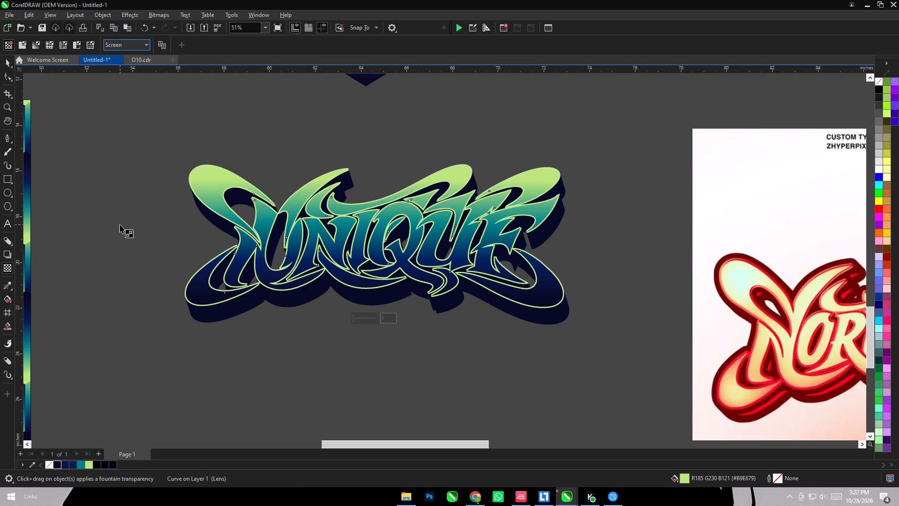
{"action": "left_click", "coordinate": [10, 63]}
{"action": "left_click", "coordinate": [46, 123]}
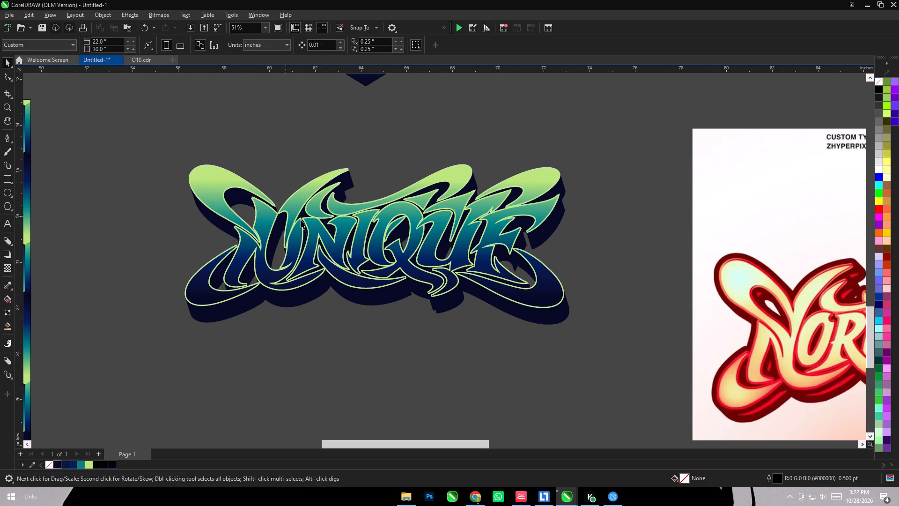
Copy the lime-to-navy gradient fill from the UNIQUE letter faces onto the separated outline.
{"action": "scroll", "coordinate": [236, 205], "scroll_direction": "up", "scroll_amount": 4}
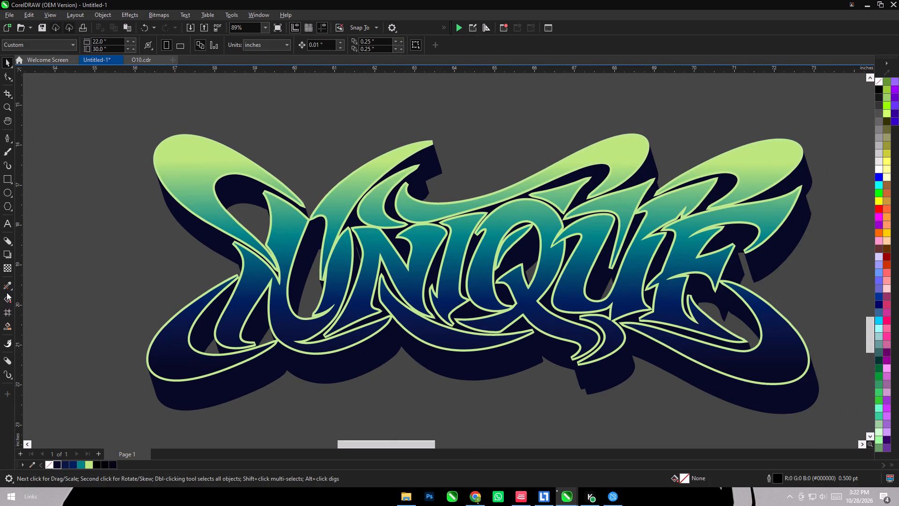
{"action": "left_click", "coordinate": [7, 285]}
{"action": "left_click", "coordinate": [193, 167]}
{"action": "scroll", "coordinate": [190, 307], "scroll_direction": "up", "scroll_amount": 10}
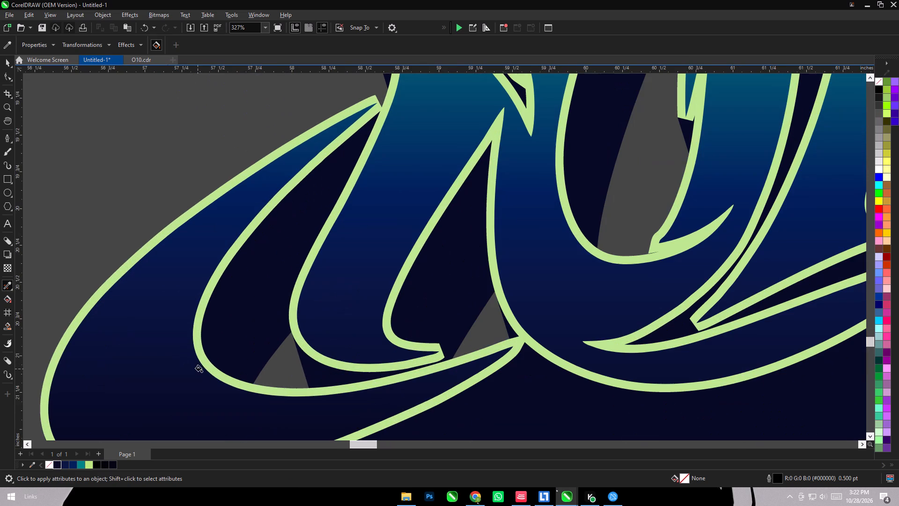
{"action": "left_click", "coordinate": [204, 361]}
{"action": "scroll", "coordinate": [226, 294], "scroll_direction": "down", "scroll_amount": 10}
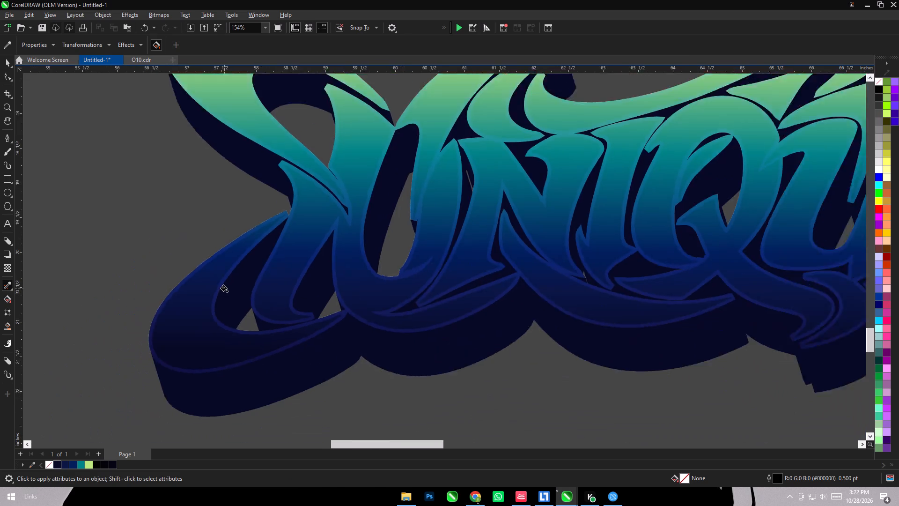
{"action": "scroll", "coordinate": [224, 289], "scroll_direction": "down", "scroll_amount": 6}
{"action": "scroll", "coordinate": [224, 289], "scroll_direction": "up", "scroll_amount": 4}
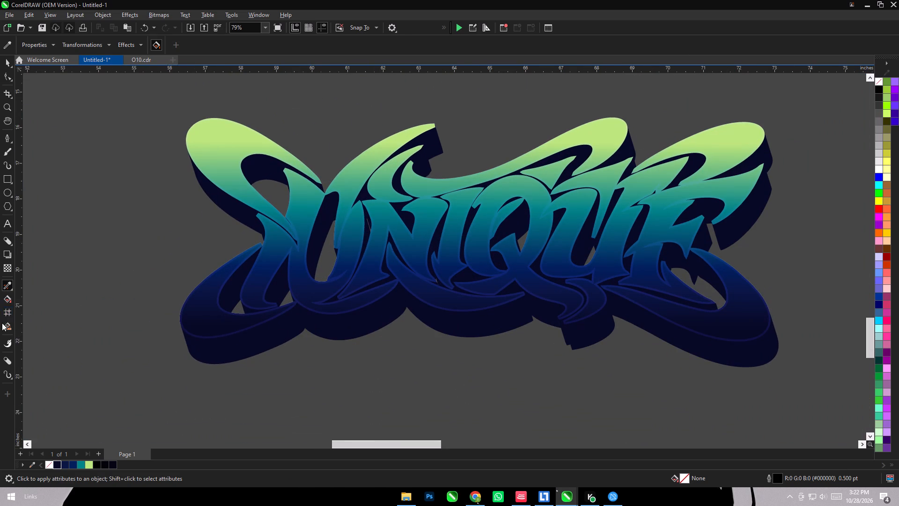
Reverse the fountain fill of the UNIQUE letter faces so navy is at the top and lime at the bottom.
{"action": "left_click", "coordinate": [3, 295]}
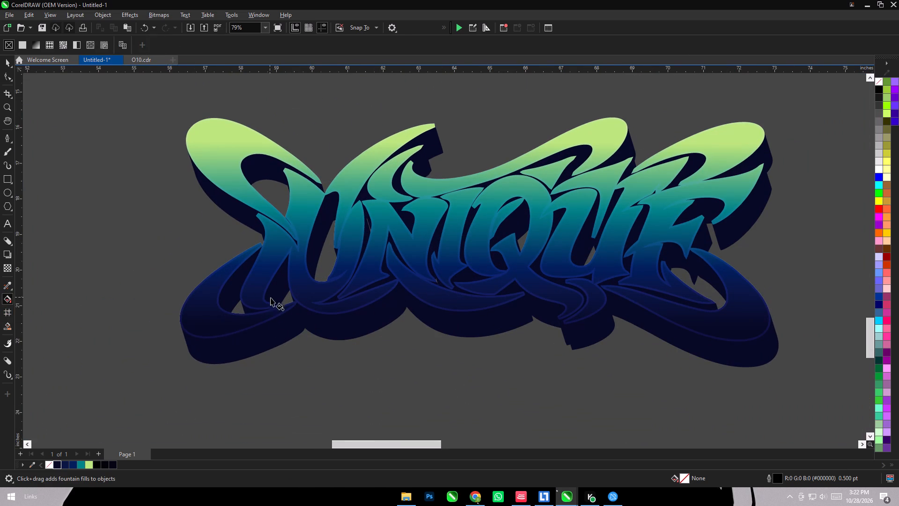
{"action": "scroll", "coordinate": [276, 308], "scroll_direction": "up", "scroll_amount": 4}
{"action": "left_click", "coordinate": [302, 305]}
{"action": "scroll", "coordinate": [378, 292], "scroll_direction": "down", "scroll_amount": 3}
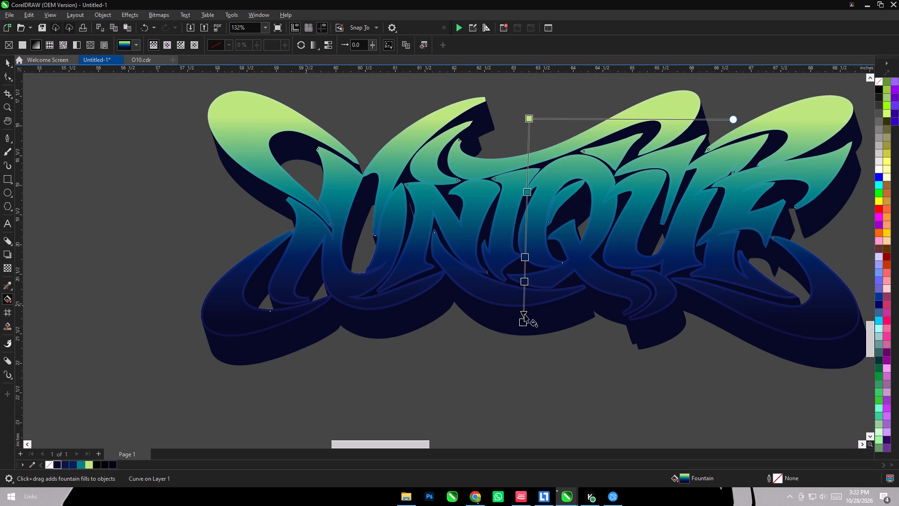
{"action": "left_click_drag", "start_coordinate": [501, 336], "coordinate": [498, 179], "text": "shift"}
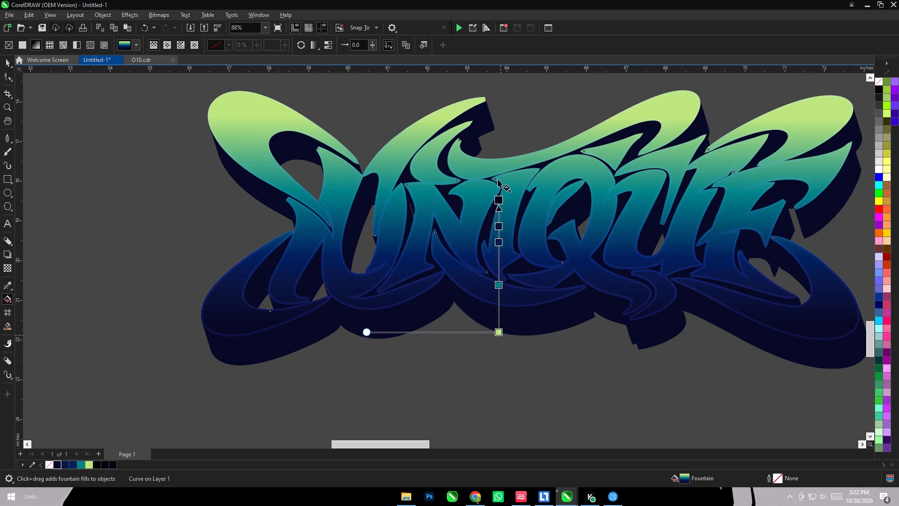
{"action": "left_click_drag", "start_coordinate": [498, 179], "coordinate": [497, 155], "text": "shift"}
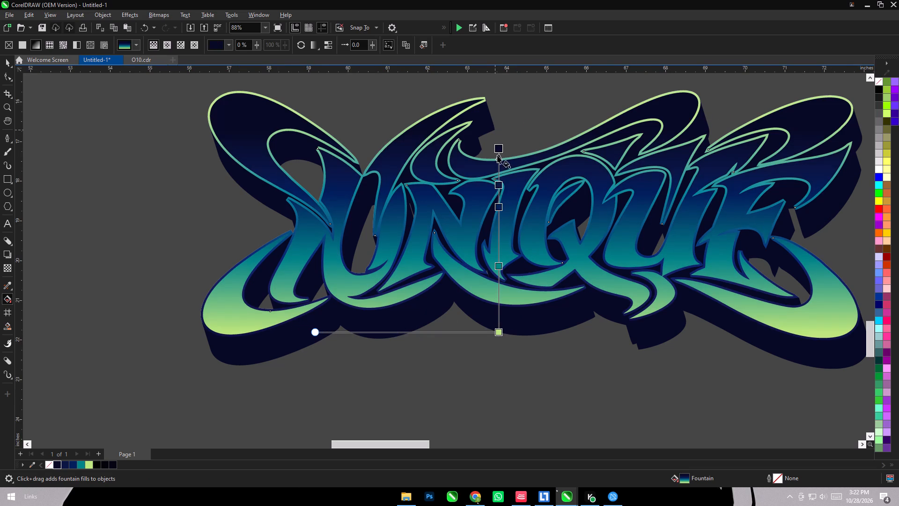
{"action": "left_click_drag", "start_coordinate": [497, 155], "coordinate": [492, 238], "text": "shift"}
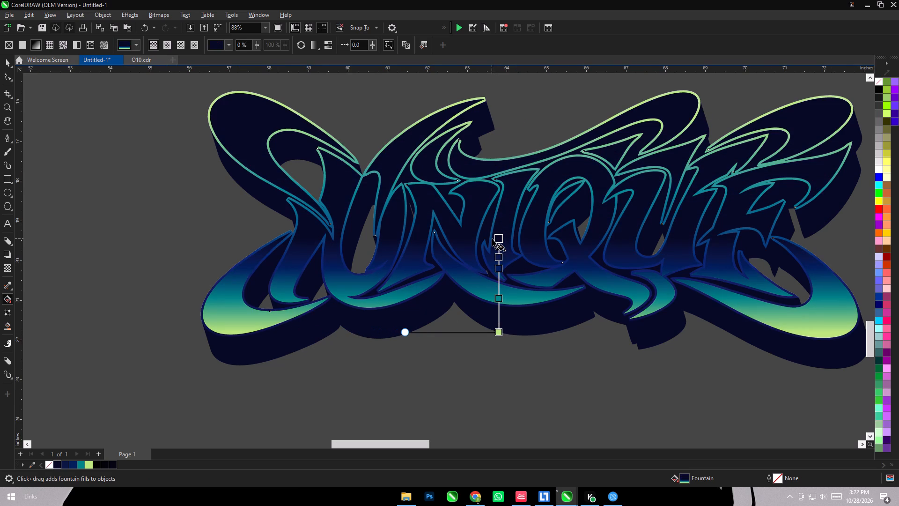
{"action": "left_click_drag", "start_coordinate": [492, 238], "coordinate": [485, 89], "text": "shift"}
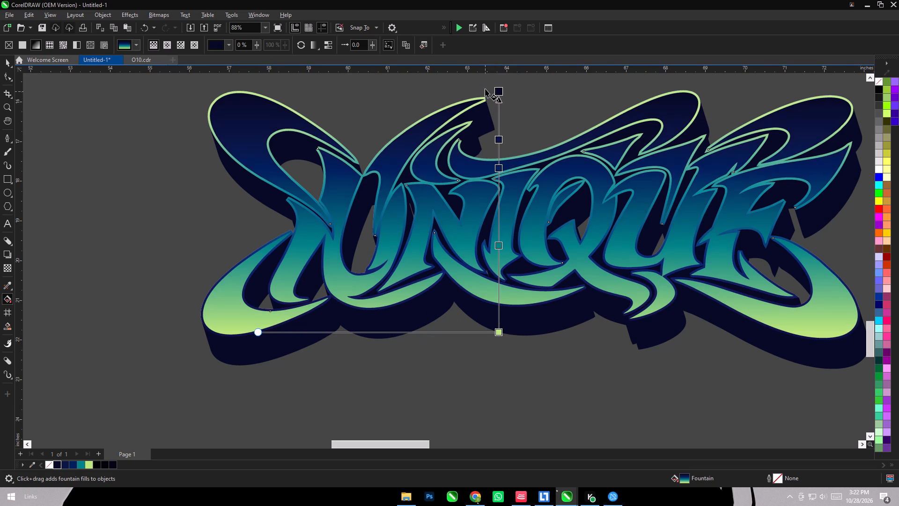
{"action": "left_click_drag", "start_coordinate": [485, 89], "coordinate": [485, 76], "text": "shift"}
{"action": "scroll", "coordinate": [398, 286], "scroll_direction": "down", "scroll_amount": 7}
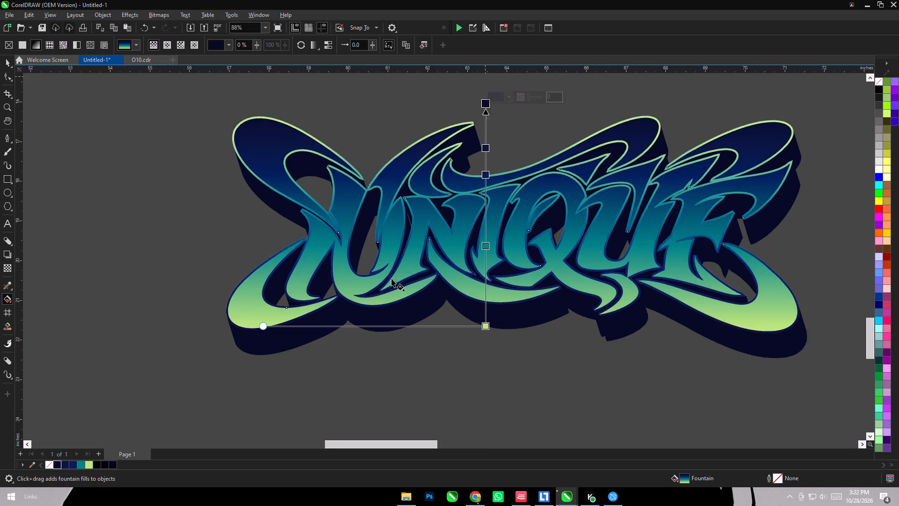
{"action": "left_click_drag", "start_coordinate": [440, 186], "coordinate": [438, 160], "text": "shift"}
{"action": "left_click_drag", "start_coordinate": [442, 307], "coordinate": [442, 291]}
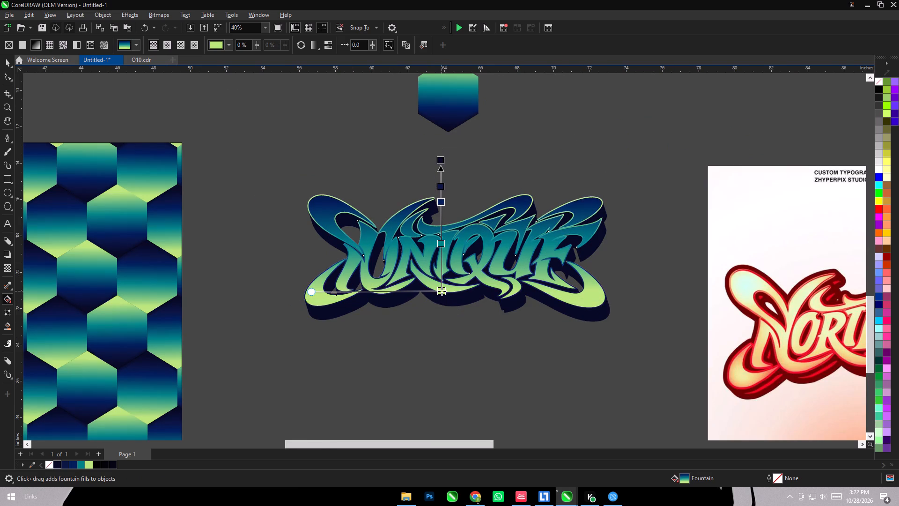
Adjust both ends of the UNIQUE letter faces' vertical gradient, extending the lime end downward and lowering the navy end, and deselect.
{"action": "left_click_drag", "start_coordinate": [442, 291], "coordinate": [442, 298]}
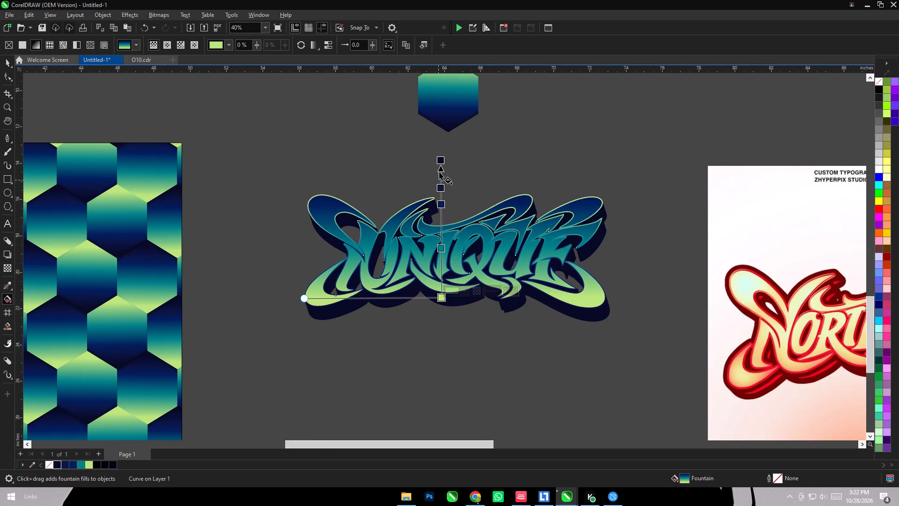
{"action": "left_click_drag", "start_coordinate": [442, 161], "coordinate": [442, 178], "text": "shift"}
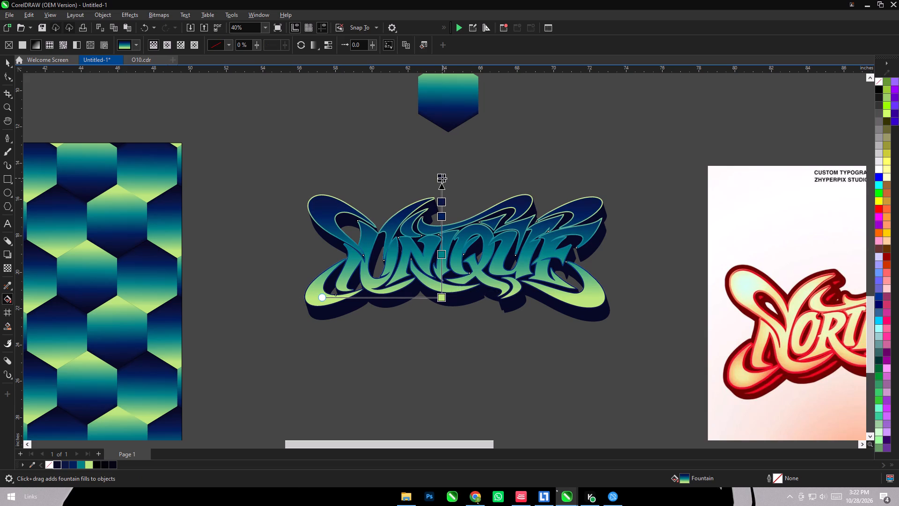
{"action": "left_click", "coordinate": [5, 61]}
{"action": "left_click", "coordinate": [273, 129]}
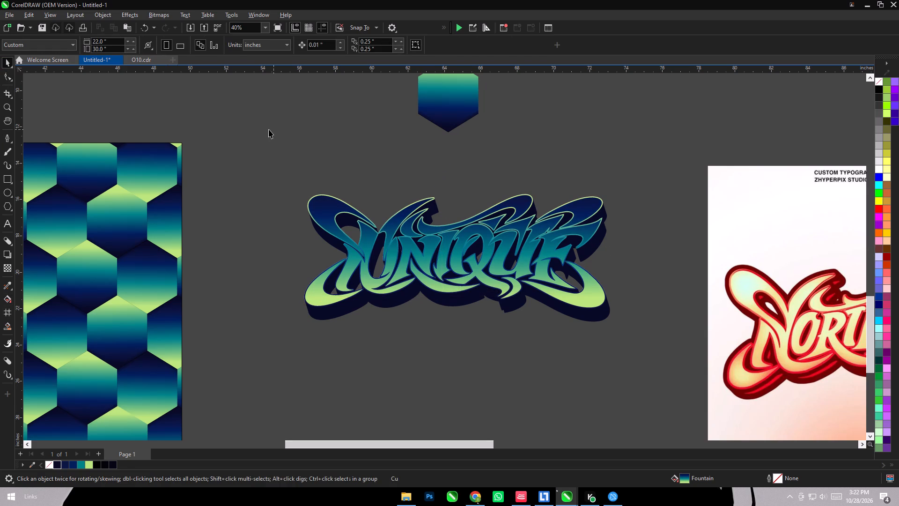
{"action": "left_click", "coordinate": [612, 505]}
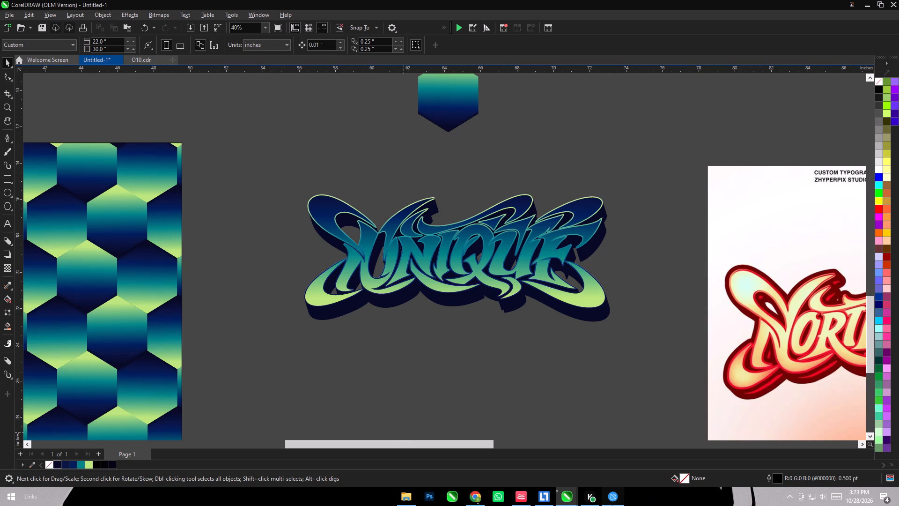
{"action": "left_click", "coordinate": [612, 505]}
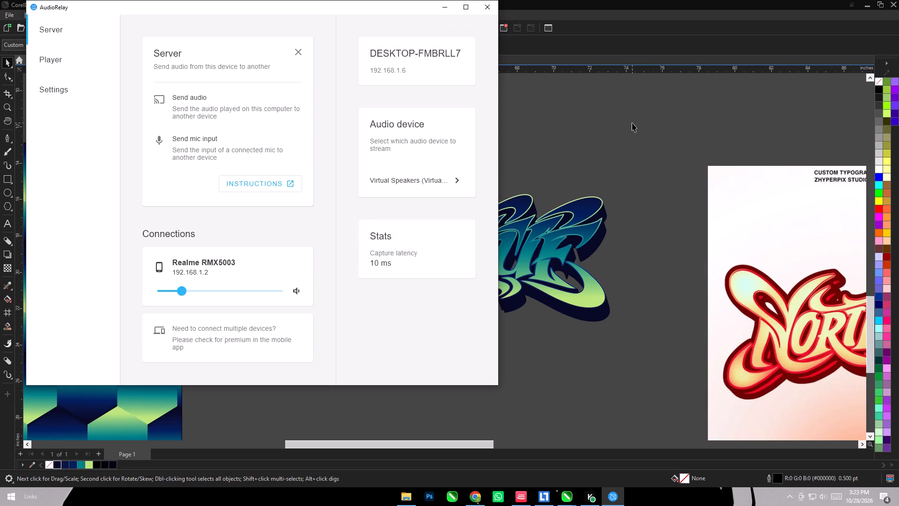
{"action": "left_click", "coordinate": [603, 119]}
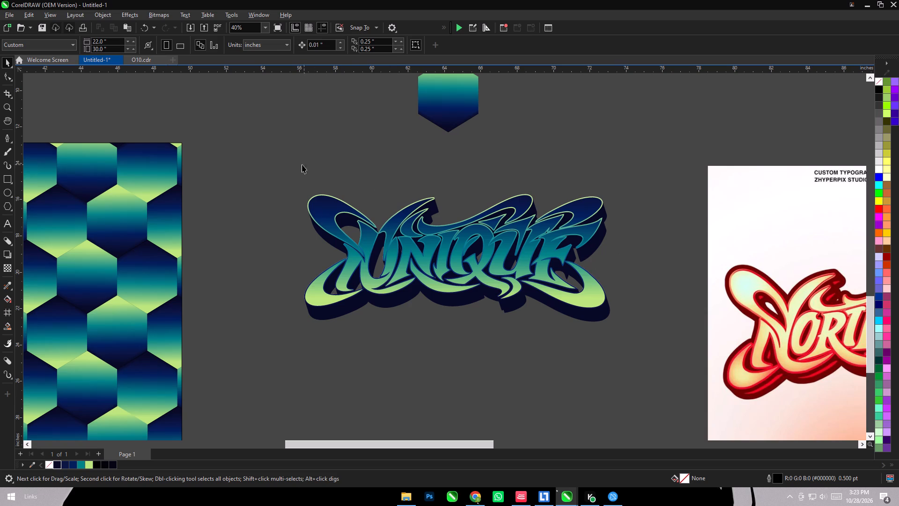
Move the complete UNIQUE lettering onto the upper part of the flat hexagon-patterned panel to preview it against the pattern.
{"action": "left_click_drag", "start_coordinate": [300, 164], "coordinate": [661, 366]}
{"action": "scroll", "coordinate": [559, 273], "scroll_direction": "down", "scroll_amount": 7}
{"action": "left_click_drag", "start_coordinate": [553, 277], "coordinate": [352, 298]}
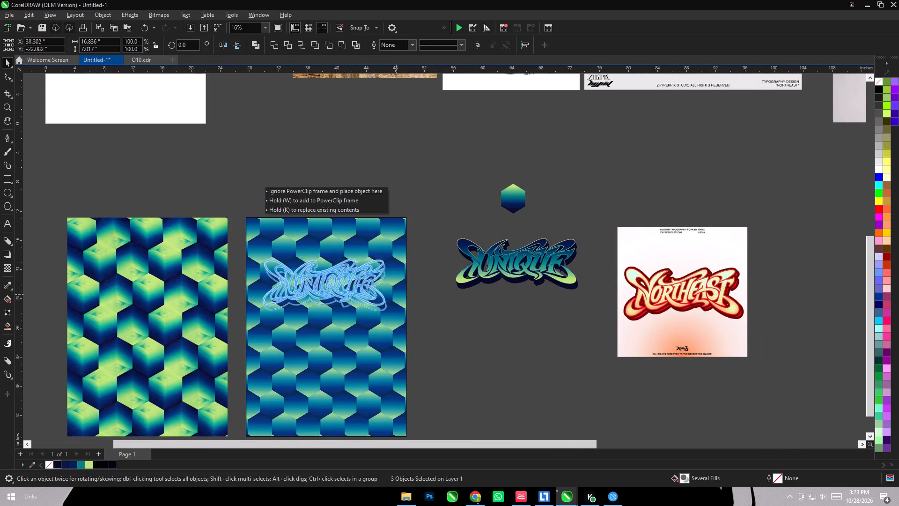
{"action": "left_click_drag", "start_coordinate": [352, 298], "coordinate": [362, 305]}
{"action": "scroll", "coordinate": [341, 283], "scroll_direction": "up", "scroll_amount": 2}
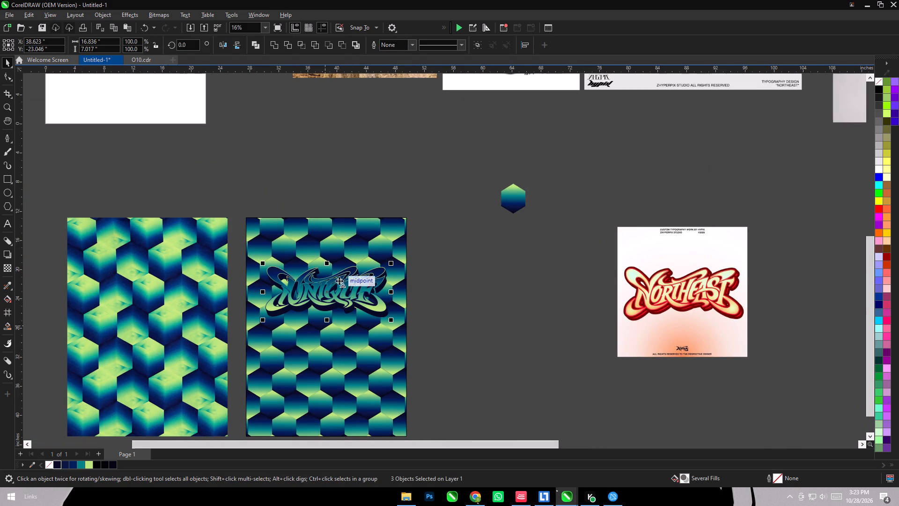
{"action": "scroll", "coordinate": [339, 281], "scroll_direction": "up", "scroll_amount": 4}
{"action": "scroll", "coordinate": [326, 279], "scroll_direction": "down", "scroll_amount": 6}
Move the UNIQUE lettering off the patterned panel to the empty area below the gradient hexagon and deselect it.
{"action": "left_click_drag", "start_coordinate": [324, 290], "coordinate": [551, 170]}
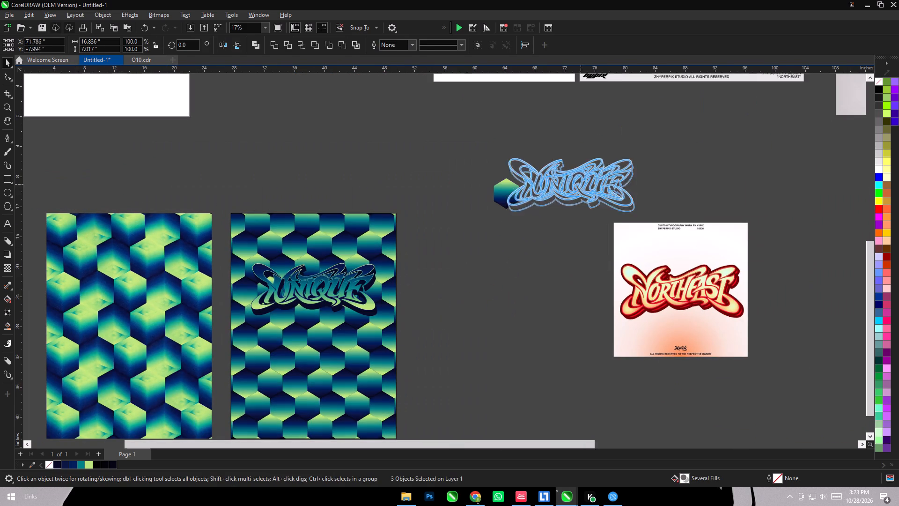
{"action": "left_click_drag", "start_coordinate": [551, 170], "coordinate": [517, 256]}
{"action": "left_click", "coordinate": [514, 336]}
Select the gradient-filled curve within the UNIQUE lettering.
{"action": "scroll", "coordinate": [485, 246], "scroll_direction": "up", "scroll_amount": 8}
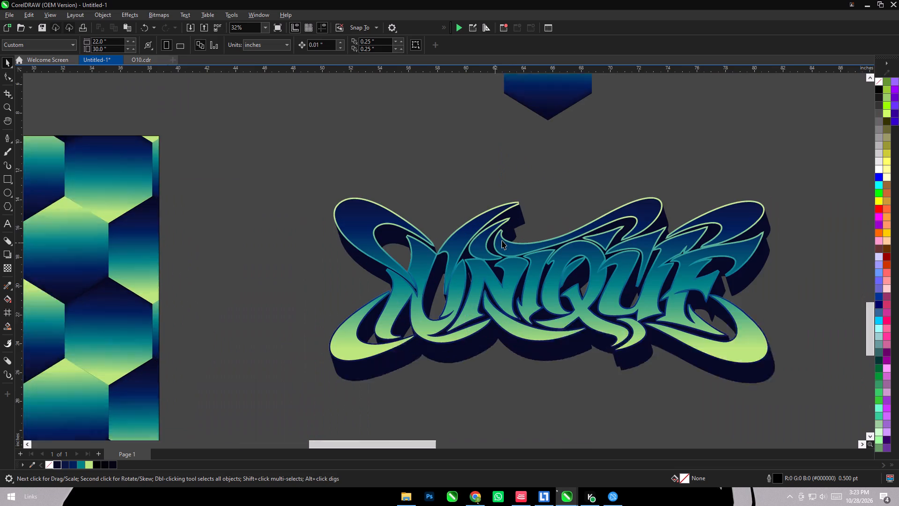
{"action": "scroll", "coordinate": [502, 240], "scroll_direction": "up", "scroll_amount": 4}
{"action": "left_click", "coordinate": [499, 252]}
{"action": "scroll", "coordinate": [431, 254], "scroll_direction": "down", "scroll_amount": 7}
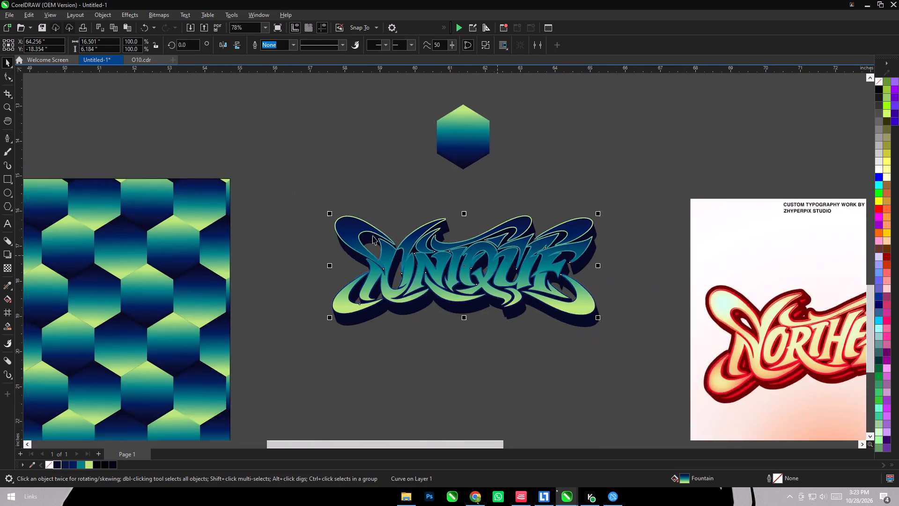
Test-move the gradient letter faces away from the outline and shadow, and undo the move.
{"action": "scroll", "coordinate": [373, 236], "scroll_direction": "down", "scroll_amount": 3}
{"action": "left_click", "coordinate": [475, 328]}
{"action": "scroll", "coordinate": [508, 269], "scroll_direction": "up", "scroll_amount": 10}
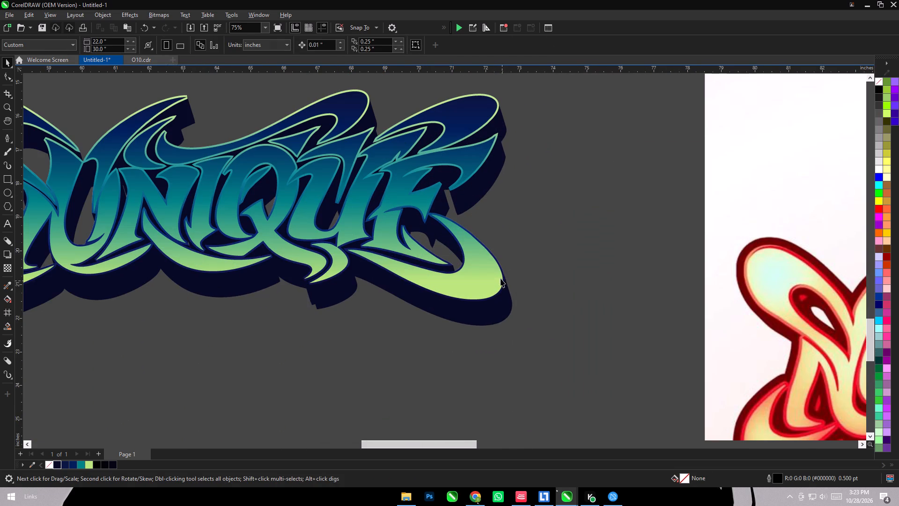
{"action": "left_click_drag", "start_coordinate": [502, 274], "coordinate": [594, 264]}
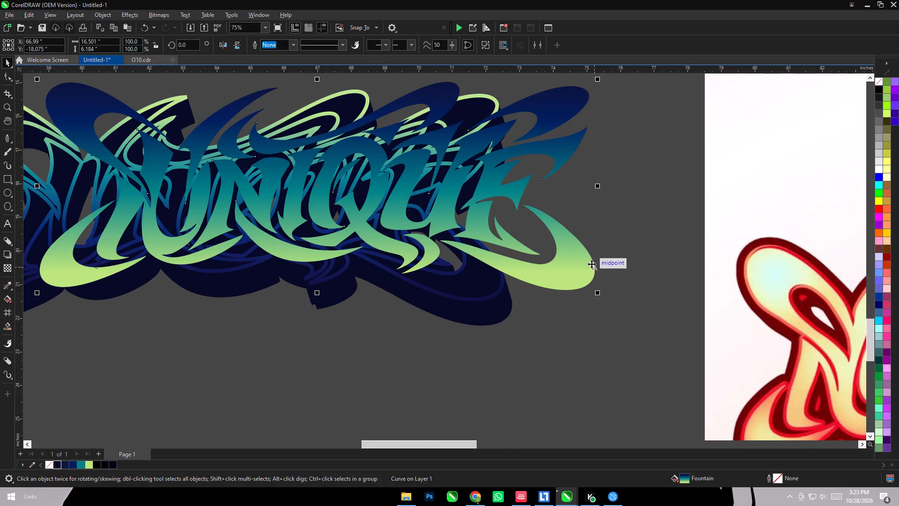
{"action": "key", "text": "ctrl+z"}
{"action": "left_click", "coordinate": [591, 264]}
Move the coloured NORTHEAST reference image farther away from the UNIQUE lettering.
{"action": "scroll", "coordinate": [591, 264], "scroll_direction": "down", "scroll_amount": 15}
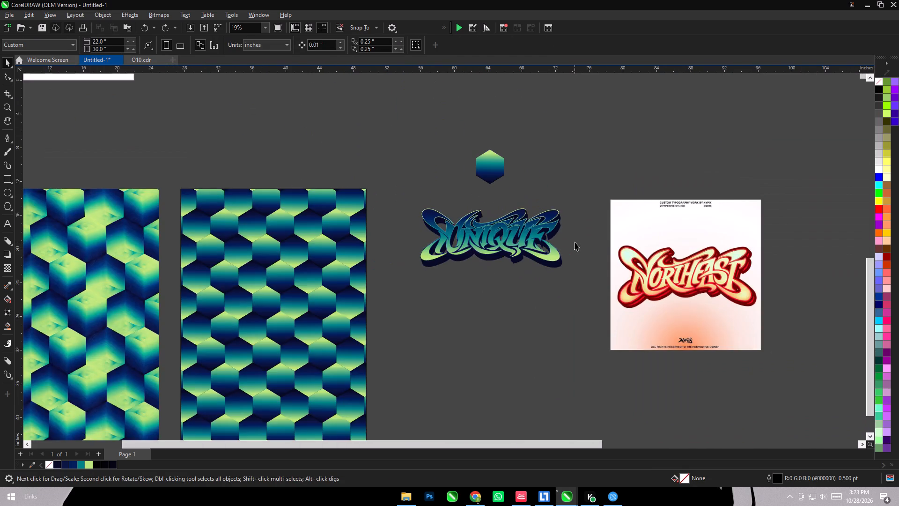
{"action": "scroll", "coordinate": [480, 268], "scroll_direction": "down", "scroll_amount": 5}
{"action": "scroll", "coordinate": [550, 266], "scroll_direction": "up", "scroll_amount": 4}
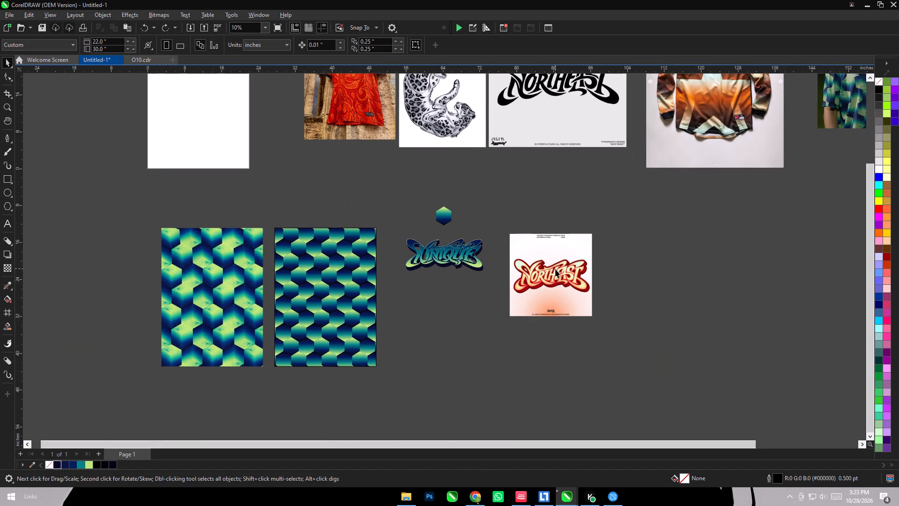
{"action": "left_click_drag", "start_coordinate": [555, 269], "coordinate": [667, 281]}
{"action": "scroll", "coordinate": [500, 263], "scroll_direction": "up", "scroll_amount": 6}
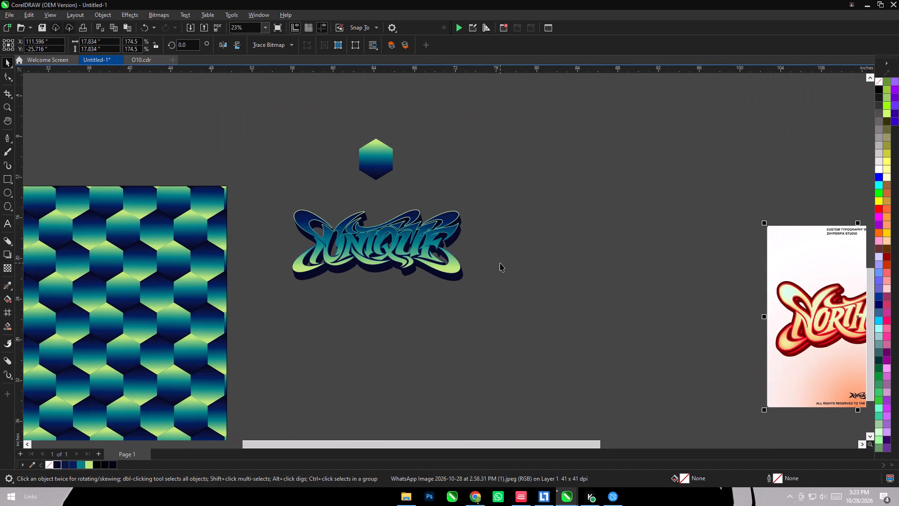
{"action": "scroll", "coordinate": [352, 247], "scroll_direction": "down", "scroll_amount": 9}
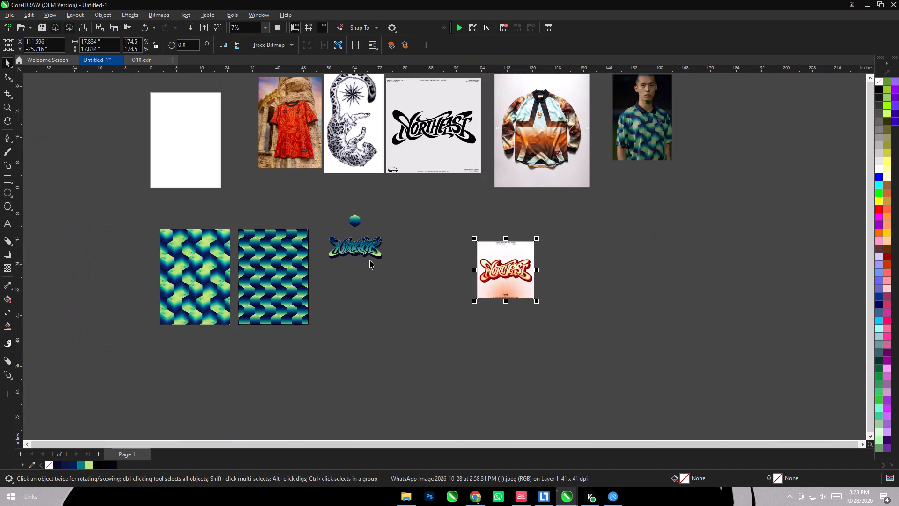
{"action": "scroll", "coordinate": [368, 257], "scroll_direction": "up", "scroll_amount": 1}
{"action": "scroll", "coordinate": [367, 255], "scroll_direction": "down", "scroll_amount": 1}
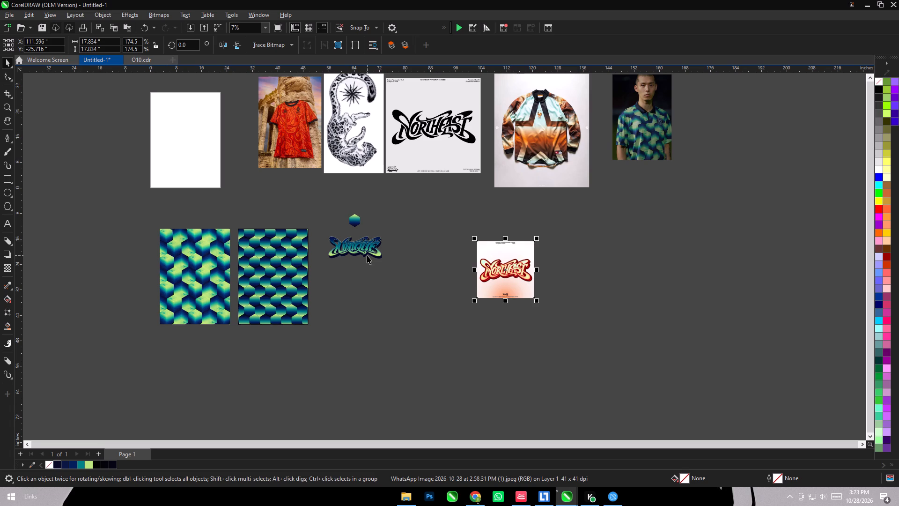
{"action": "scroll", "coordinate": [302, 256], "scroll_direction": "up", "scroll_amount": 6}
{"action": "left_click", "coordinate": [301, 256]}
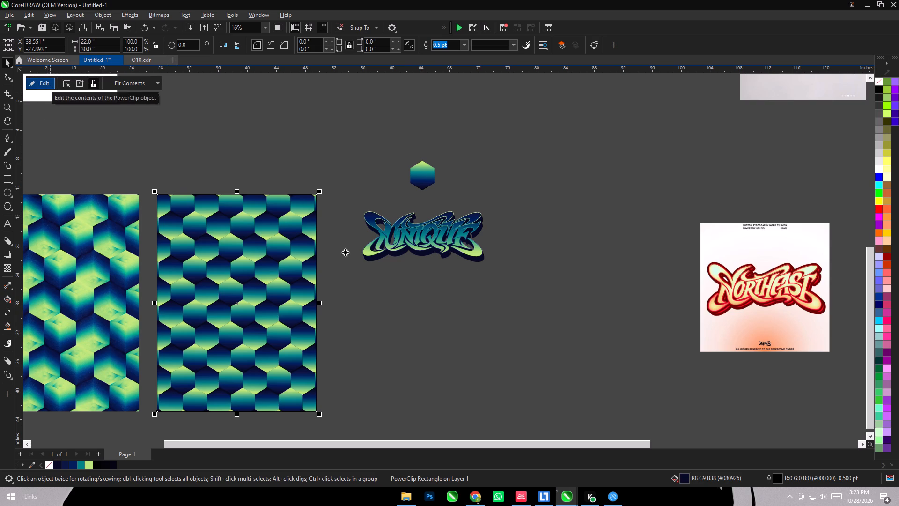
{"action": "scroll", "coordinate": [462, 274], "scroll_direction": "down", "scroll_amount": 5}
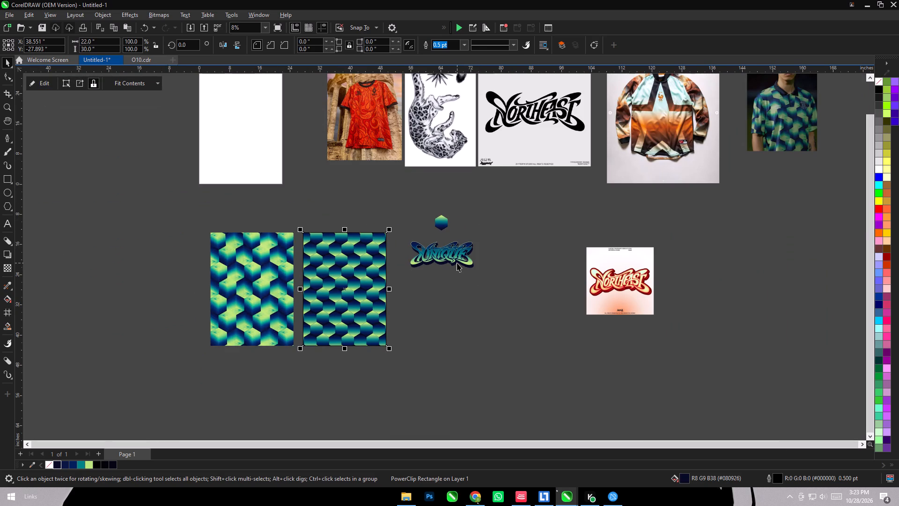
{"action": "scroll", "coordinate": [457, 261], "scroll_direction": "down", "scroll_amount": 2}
Move the complete UNIQUE lettering slightly down, farther from the small gradient hexagon.
{"action": "scroll", "coordinate": [457, 260], "scroll_direction": "up", "scroll_amount": 8}
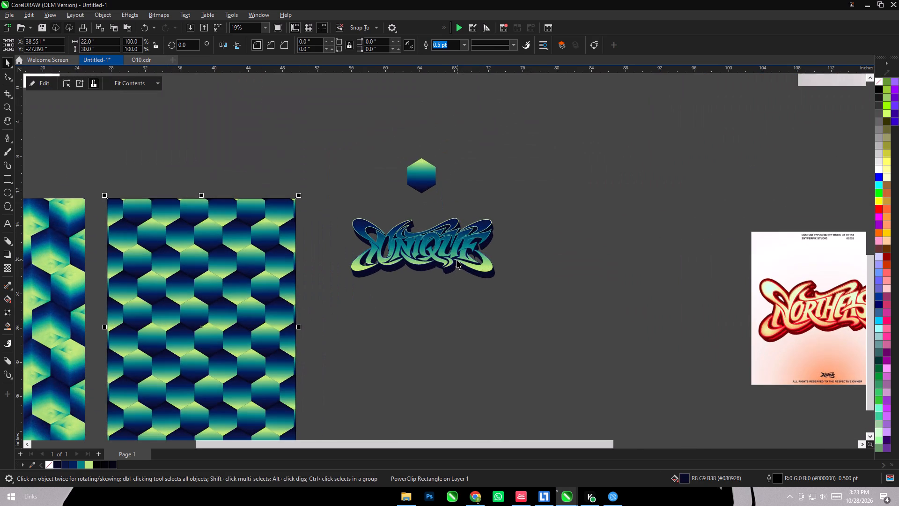
{"action": "left_click_drag", "start_coordinate": [531, 204], "coordinate": [444, 284]}
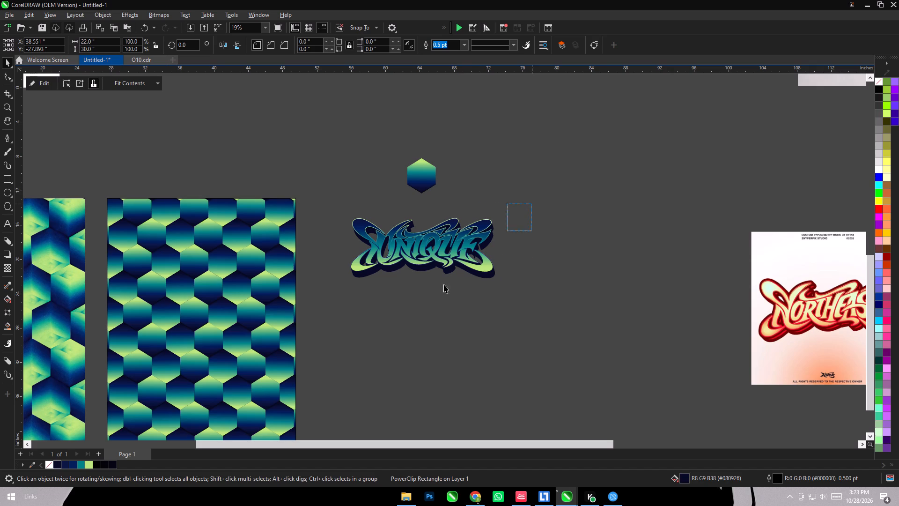
{"action": "left_click_drag", "start_coordinate": [444, 284], "coordinate": [310, 356]}
{"action": "left_click_drag", "start_coordinate": [401, 255], "coordinate": [401, 275]}
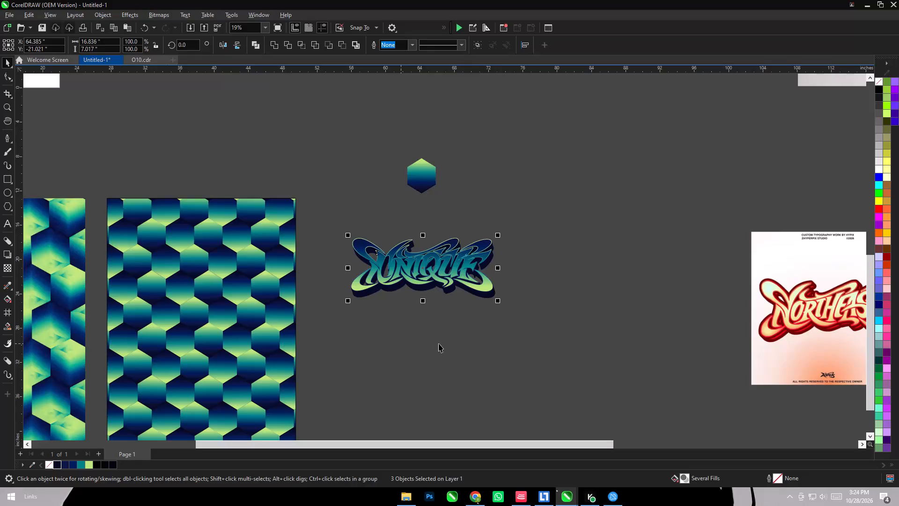
{"action": "left_click", "coordinate": [439, 343]}
Fill the shadow shape behind the UNIQUE lettering with white.
{"action": "scroll", "coordinate": [371, 291], "scroll_direction": "up", "scroll_amount": 5}
{"action": "left_click", "coordinate": [373, 294]}
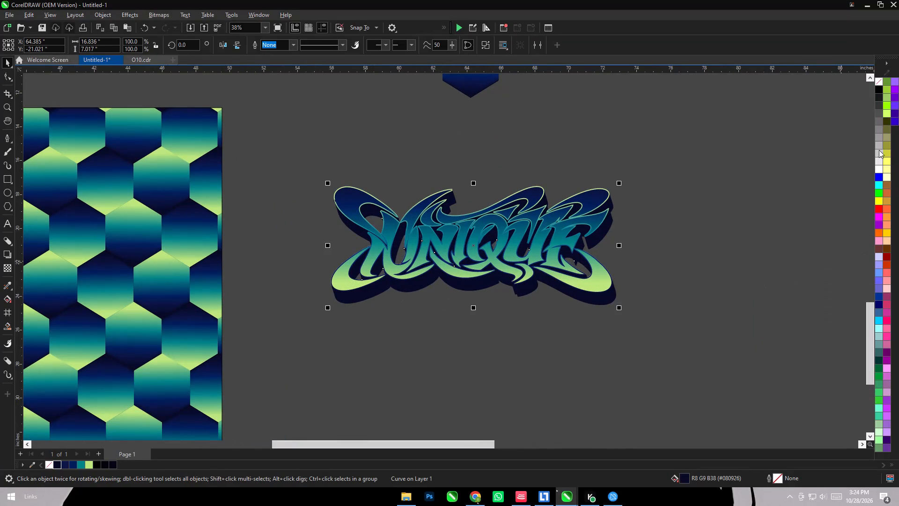
{"action": "left_click", "coordinate": [877, 171]}
{"action": "left_click", "coordinate": [741, 231]}
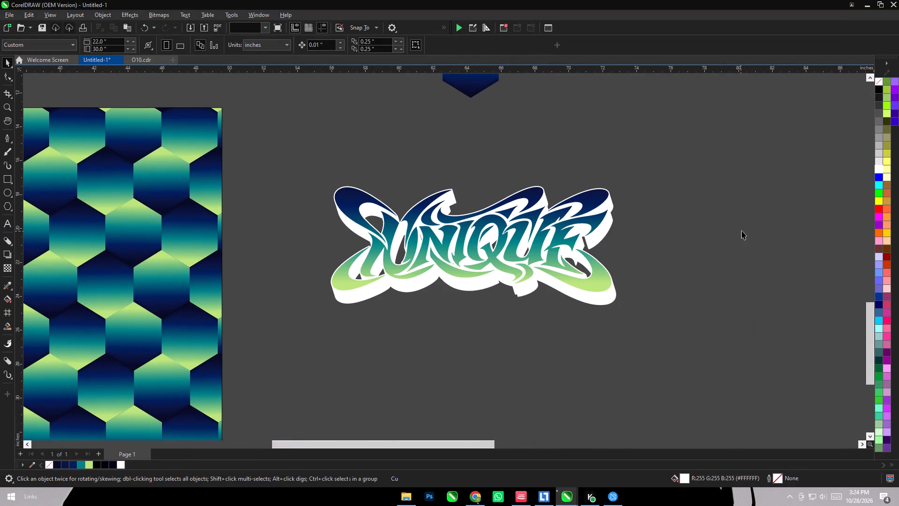
Place the complete UNIQUE lettering over the upper part of the flat hexagon-pattern rectangle.
{"action": "scroll", "coordinate": [742, 231], "scroll_direction": "down", "scroll_amount": 5}
{"action": "left_click_drag", "start_coordinate": [742, 180], "coordinate": [443, 311]}
{"action": "left_click_drag", "start_coordinate": [578, 228], "coordinate": [370, 245]}
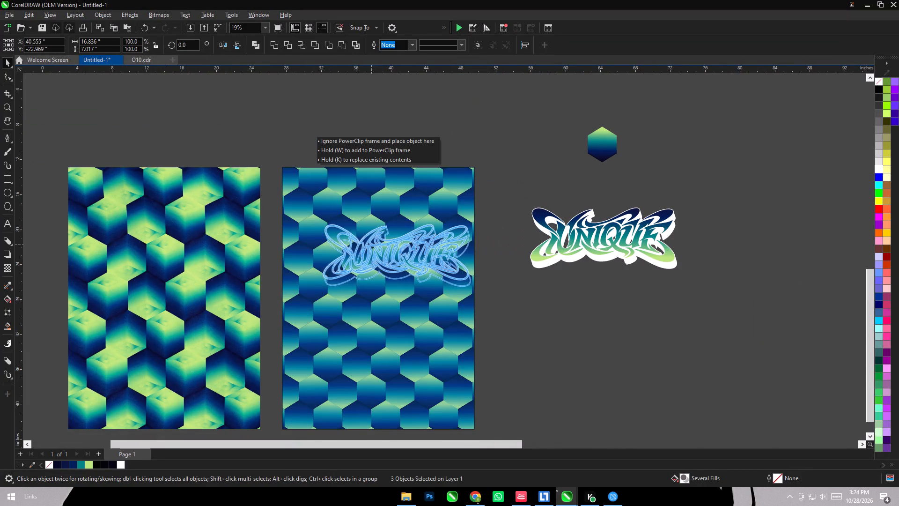
{"action": "left_click_drag", "start_coordinate": [370, 245], "coordinate": [357, 247]}
{"action": "left_click", "coordinate": [549, 291]}
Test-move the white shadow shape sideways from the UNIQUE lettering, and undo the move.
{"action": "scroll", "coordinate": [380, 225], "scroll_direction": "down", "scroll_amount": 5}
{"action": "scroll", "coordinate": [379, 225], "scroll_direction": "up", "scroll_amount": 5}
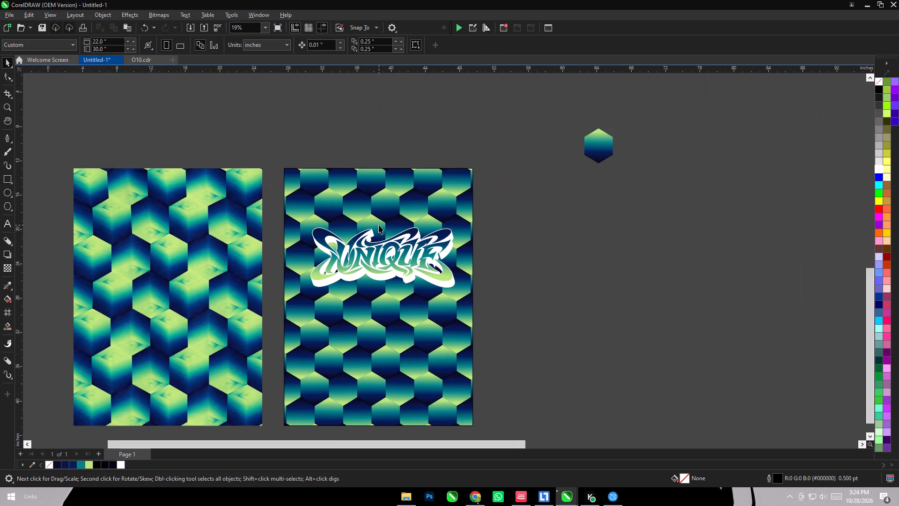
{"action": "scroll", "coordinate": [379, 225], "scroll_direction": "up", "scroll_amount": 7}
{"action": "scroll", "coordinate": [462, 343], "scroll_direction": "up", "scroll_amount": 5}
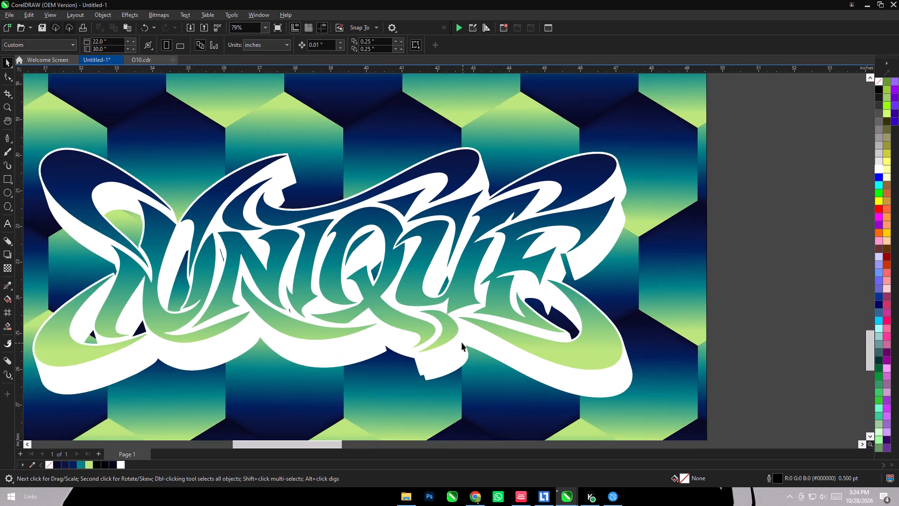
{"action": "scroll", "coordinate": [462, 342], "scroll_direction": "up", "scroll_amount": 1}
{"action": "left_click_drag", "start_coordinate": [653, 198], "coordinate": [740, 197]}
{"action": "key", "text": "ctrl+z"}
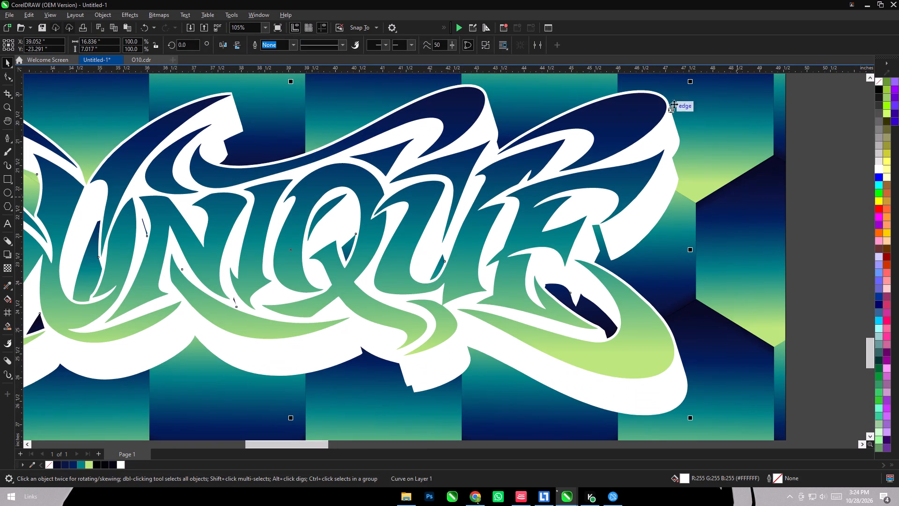
Fill the outline shape around the UNIQUE letter faces with black.
{"action": "left_click", "coordinate": [688, 94]}
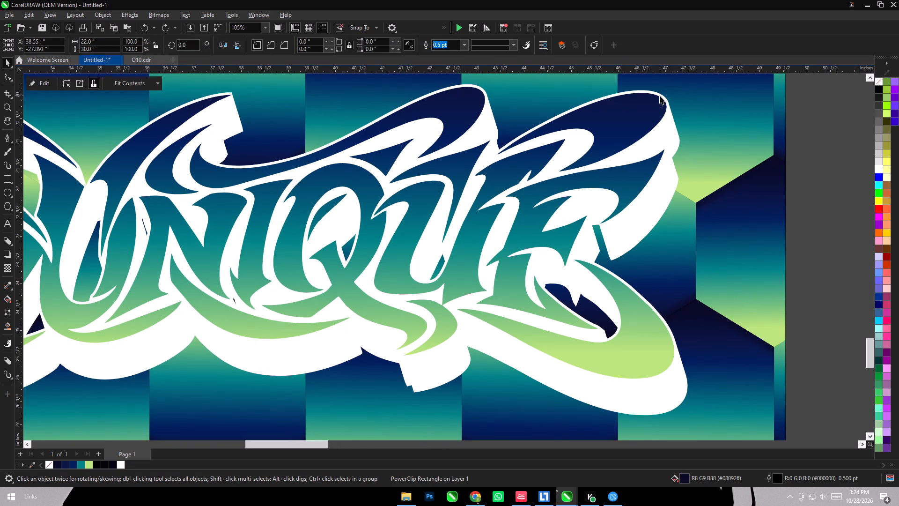
{"action": "left_click", "coordinate": [660, 94]}
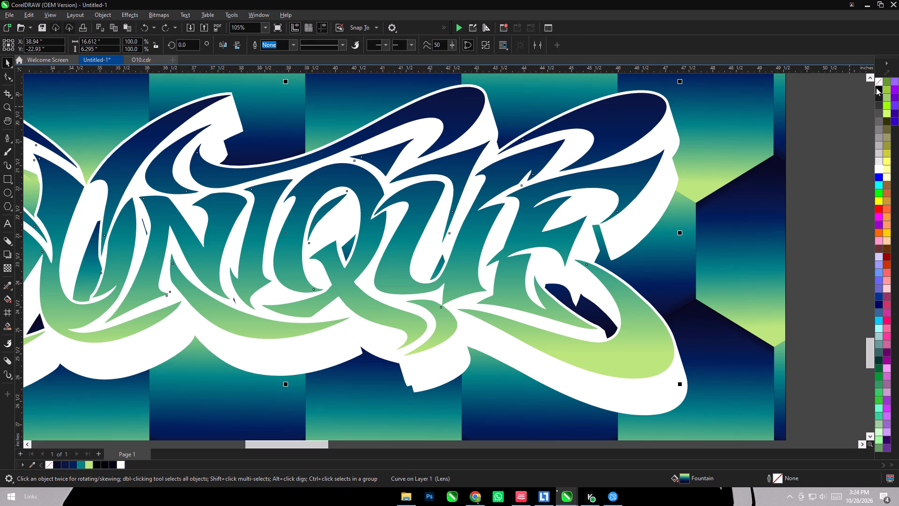
{"action": "left_click", "coordinate": [880, 89]}
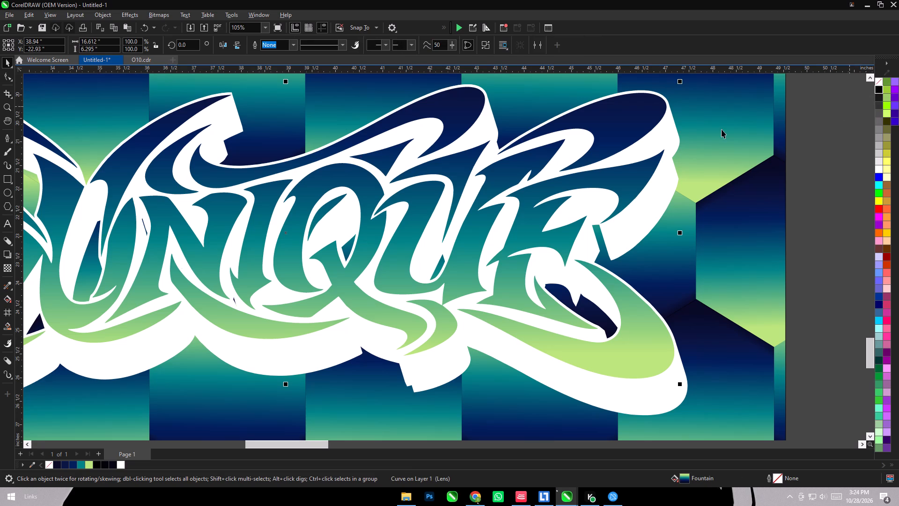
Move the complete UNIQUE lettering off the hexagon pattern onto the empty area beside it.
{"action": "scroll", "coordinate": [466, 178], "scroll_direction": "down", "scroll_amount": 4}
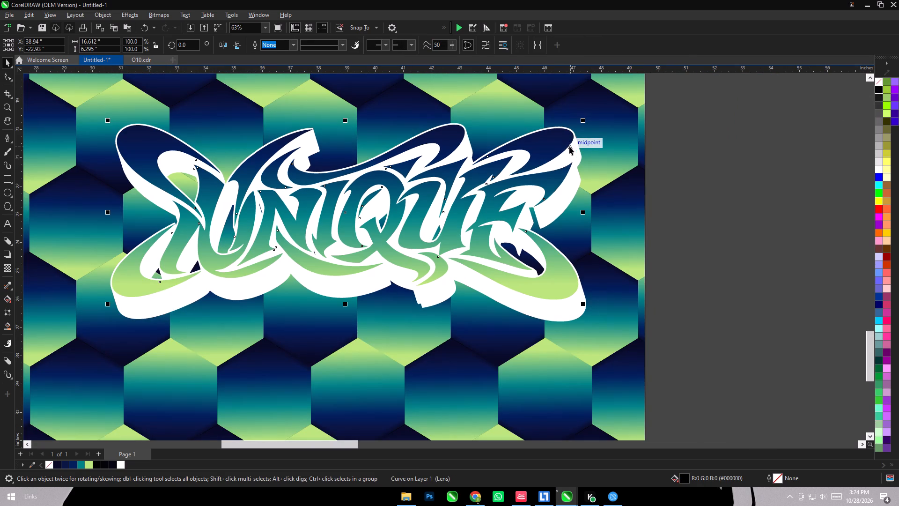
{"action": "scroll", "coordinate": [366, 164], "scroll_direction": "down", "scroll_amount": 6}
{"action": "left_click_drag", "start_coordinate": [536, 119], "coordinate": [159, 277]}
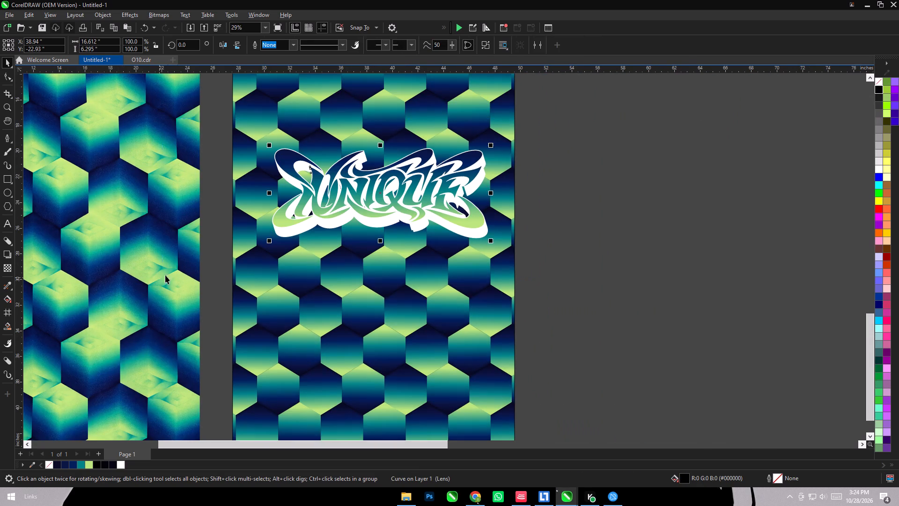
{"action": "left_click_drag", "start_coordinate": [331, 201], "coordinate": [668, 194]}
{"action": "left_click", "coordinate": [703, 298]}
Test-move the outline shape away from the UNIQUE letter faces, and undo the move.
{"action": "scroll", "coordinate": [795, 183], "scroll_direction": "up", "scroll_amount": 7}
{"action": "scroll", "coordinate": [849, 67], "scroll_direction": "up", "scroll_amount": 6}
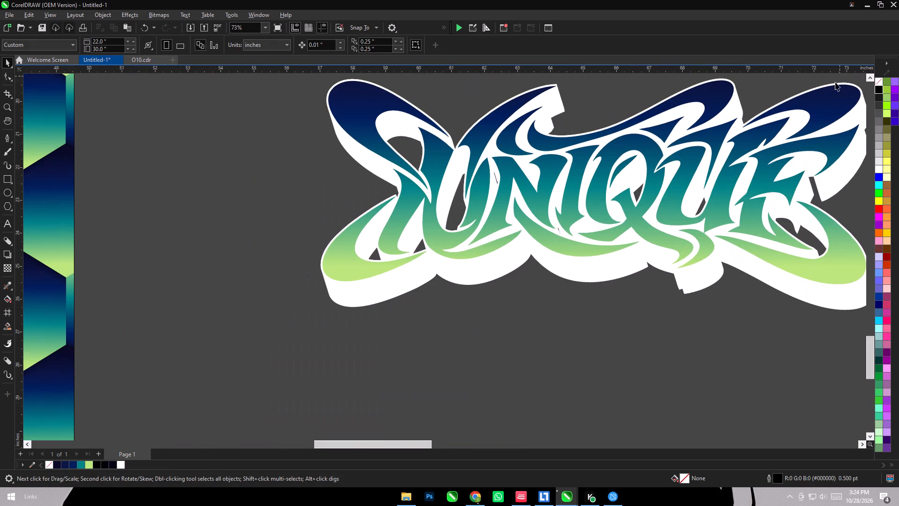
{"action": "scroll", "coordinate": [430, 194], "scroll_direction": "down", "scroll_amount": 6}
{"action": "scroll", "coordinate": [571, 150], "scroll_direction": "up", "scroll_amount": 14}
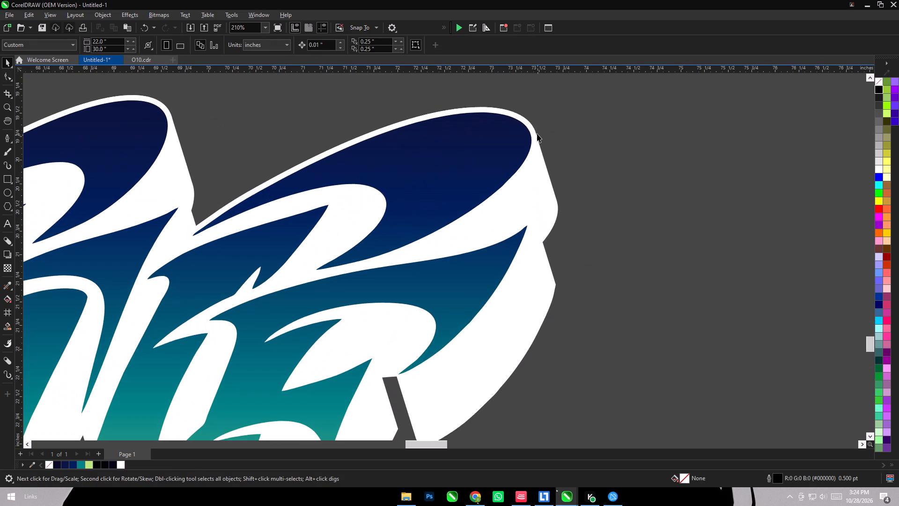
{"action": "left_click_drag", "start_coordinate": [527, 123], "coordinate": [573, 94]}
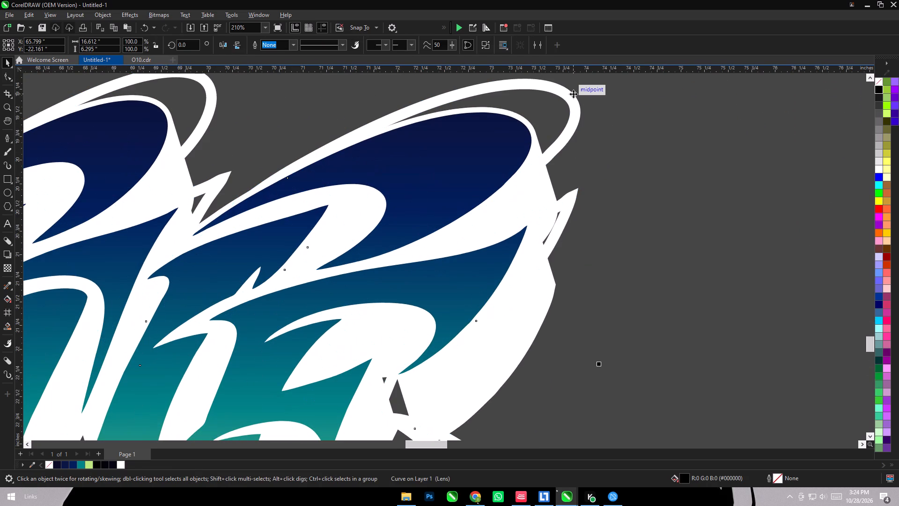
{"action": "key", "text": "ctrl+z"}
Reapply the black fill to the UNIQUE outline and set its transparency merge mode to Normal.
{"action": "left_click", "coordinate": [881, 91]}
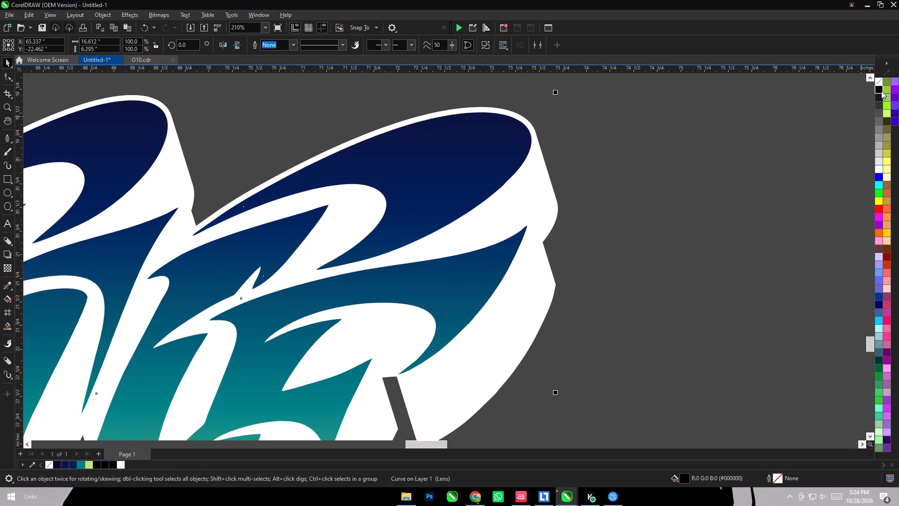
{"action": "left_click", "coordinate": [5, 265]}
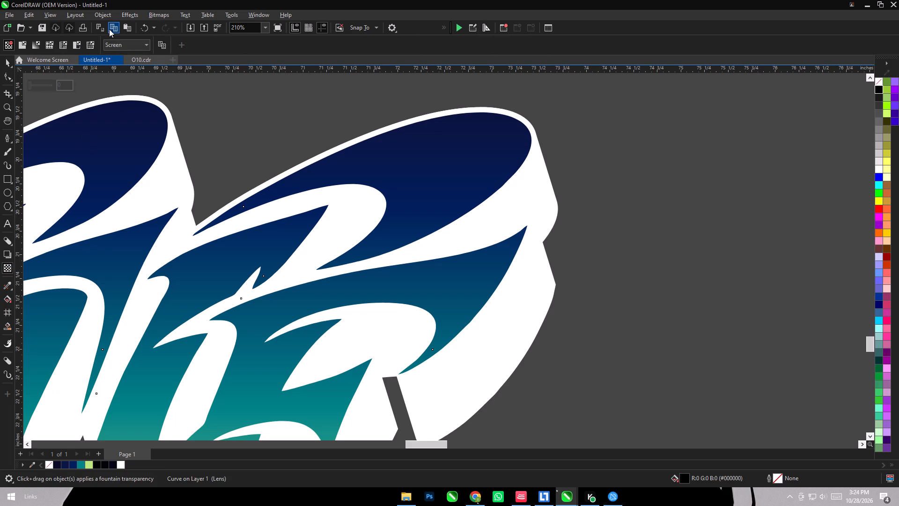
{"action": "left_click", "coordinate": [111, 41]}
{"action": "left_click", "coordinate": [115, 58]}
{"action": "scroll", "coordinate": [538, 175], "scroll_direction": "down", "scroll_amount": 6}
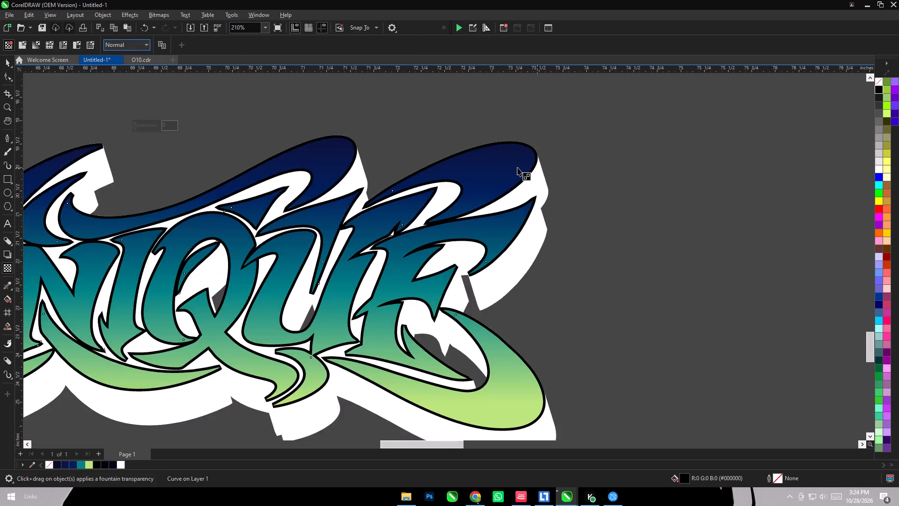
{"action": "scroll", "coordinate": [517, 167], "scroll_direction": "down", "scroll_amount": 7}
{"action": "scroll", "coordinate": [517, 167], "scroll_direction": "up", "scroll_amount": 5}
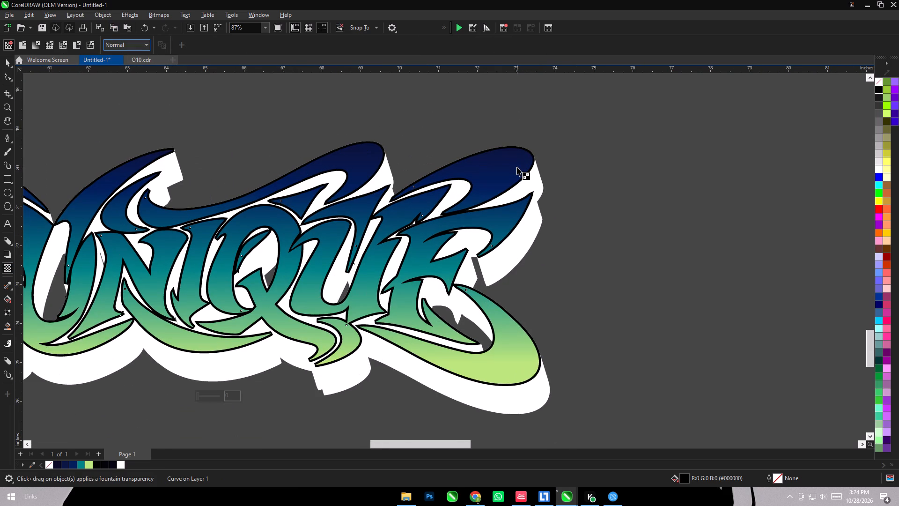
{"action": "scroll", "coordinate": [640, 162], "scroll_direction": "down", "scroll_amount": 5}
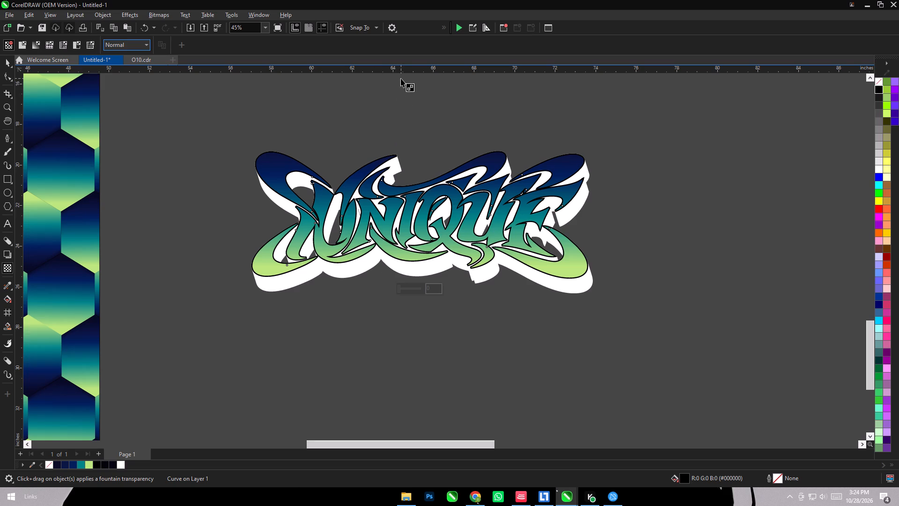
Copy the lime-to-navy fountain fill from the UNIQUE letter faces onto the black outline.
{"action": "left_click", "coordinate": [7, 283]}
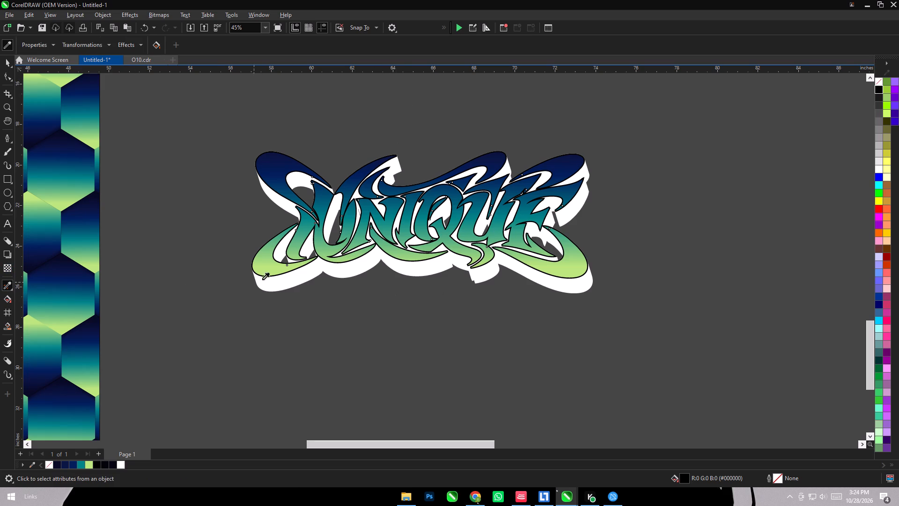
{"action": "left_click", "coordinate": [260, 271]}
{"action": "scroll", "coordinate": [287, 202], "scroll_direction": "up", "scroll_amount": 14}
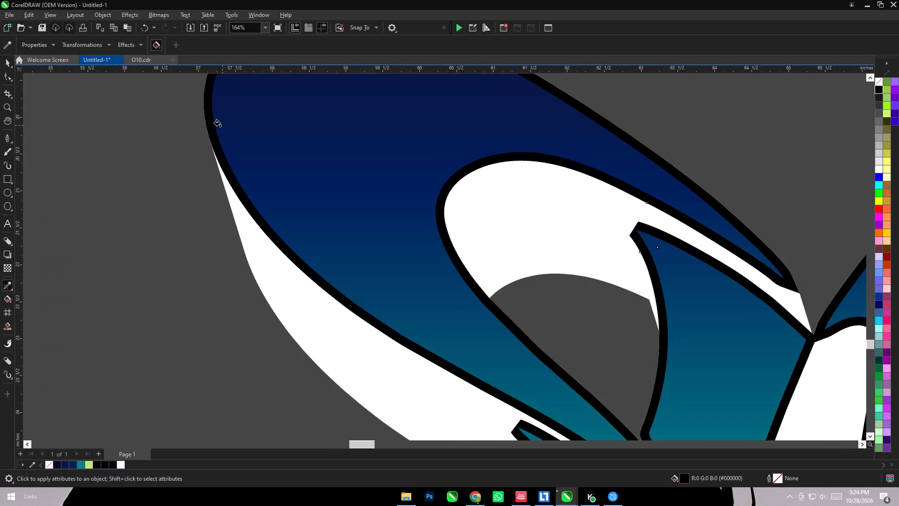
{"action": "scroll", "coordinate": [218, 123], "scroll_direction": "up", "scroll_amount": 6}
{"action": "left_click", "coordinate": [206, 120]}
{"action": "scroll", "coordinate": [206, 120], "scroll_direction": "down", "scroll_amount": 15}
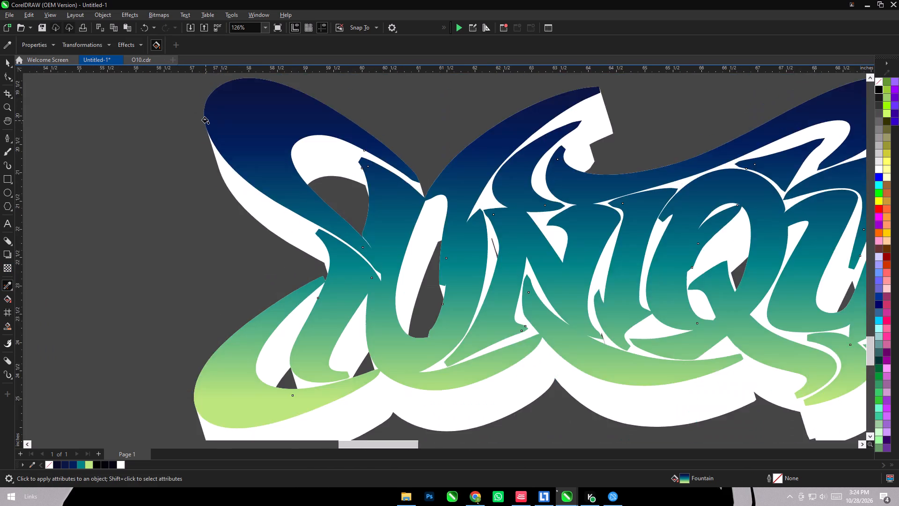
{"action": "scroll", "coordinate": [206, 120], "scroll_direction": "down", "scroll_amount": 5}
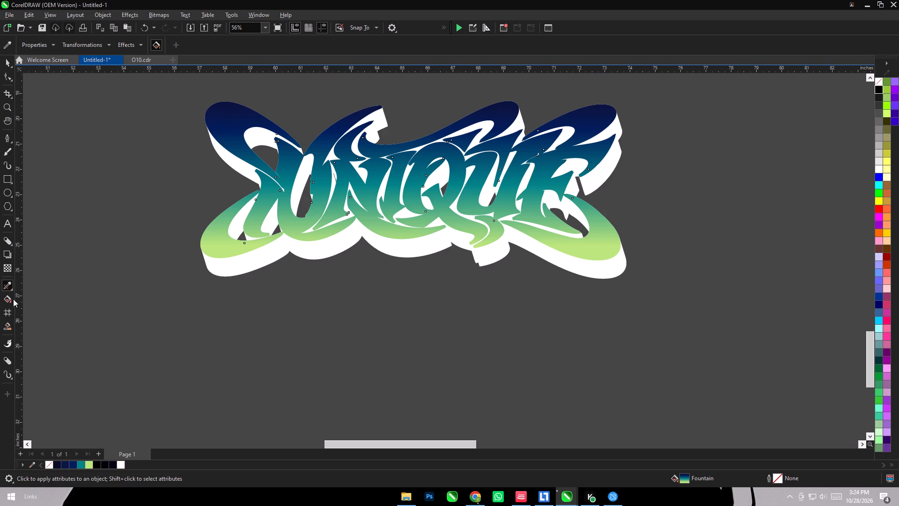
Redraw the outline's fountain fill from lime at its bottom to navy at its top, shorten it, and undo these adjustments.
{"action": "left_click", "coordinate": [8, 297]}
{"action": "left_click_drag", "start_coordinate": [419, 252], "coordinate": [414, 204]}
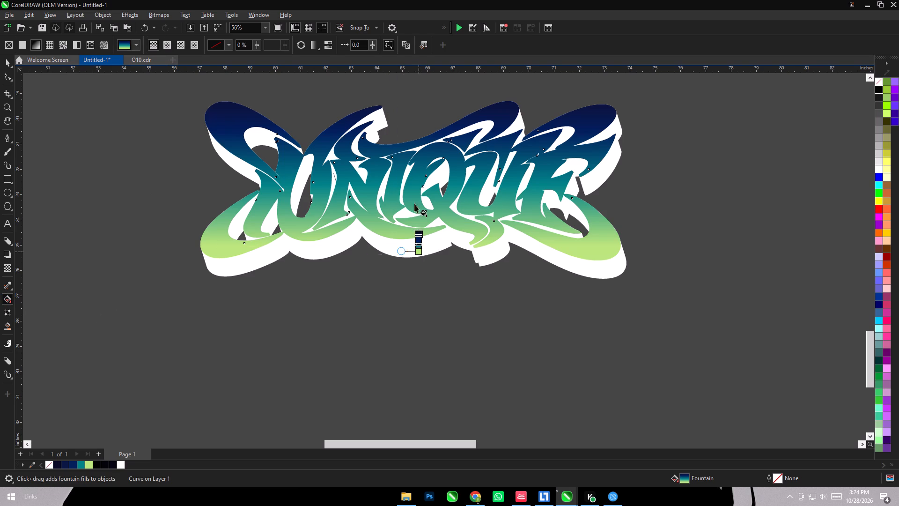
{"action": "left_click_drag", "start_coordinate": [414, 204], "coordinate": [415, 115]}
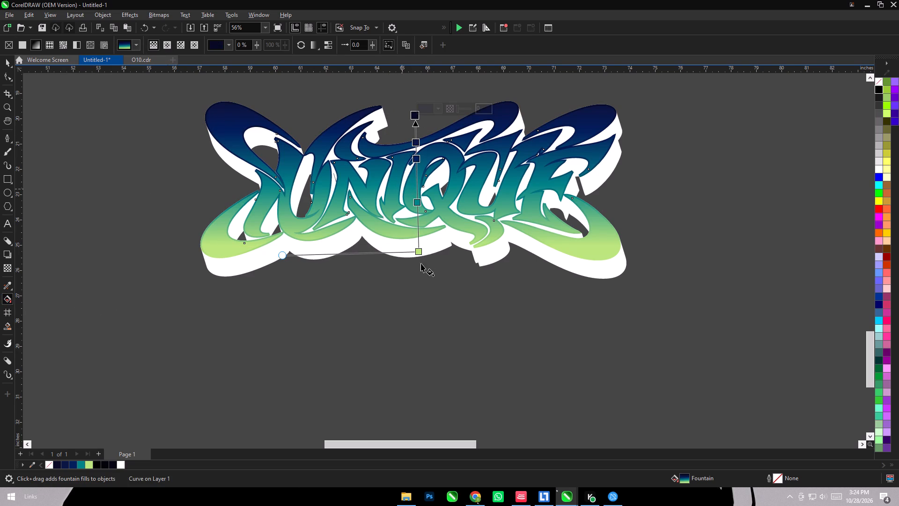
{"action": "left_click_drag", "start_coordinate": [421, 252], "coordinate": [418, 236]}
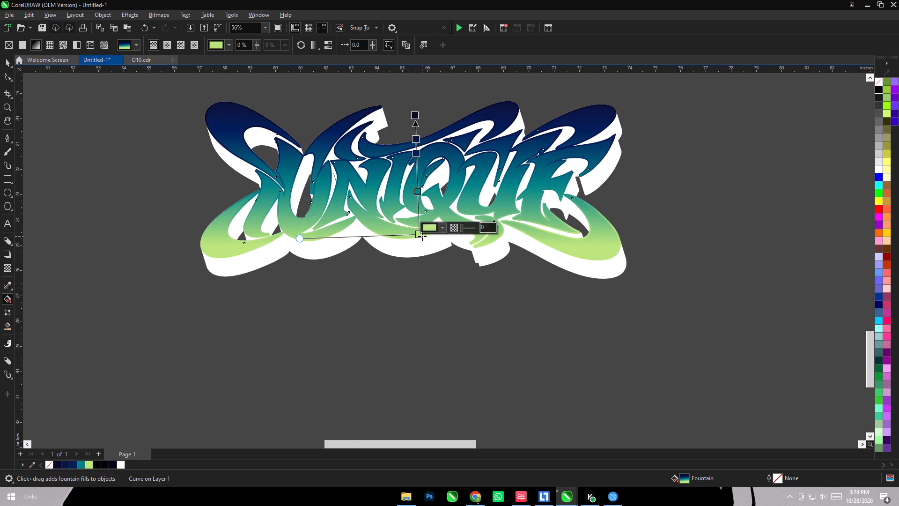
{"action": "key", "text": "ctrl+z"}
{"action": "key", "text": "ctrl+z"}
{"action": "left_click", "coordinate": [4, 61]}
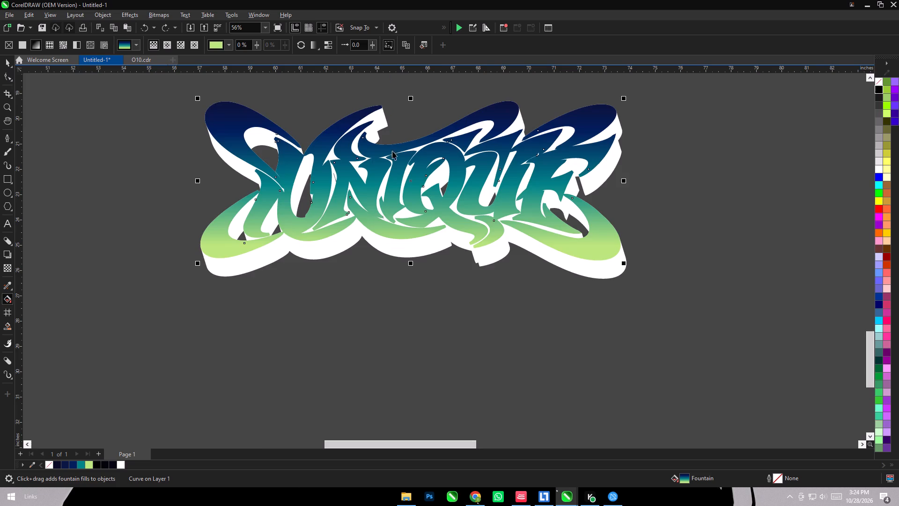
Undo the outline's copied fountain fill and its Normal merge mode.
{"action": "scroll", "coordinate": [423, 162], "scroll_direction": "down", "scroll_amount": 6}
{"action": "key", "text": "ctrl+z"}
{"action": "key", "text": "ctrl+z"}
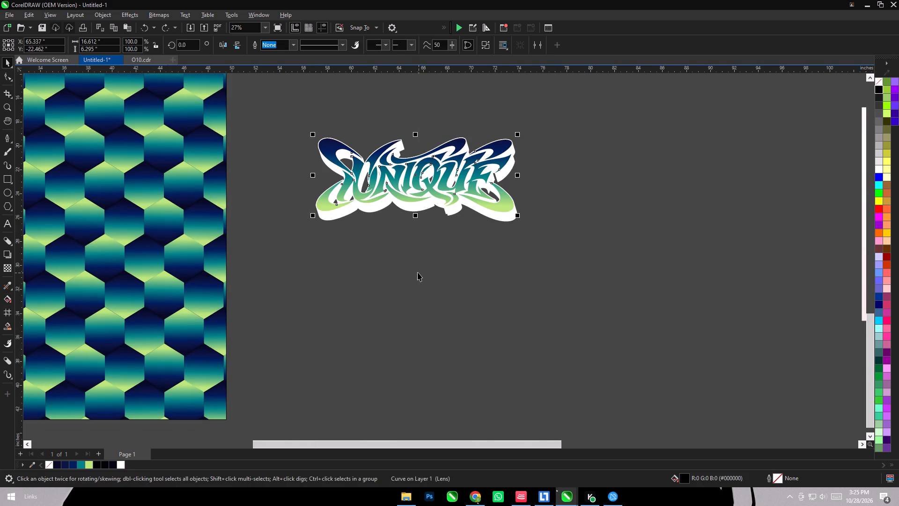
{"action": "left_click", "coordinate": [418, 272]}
Move the complete UNIQUE lettering onto the upper part of the flat hexagon-pattern rectangle.
{"action": "scroll", "coordinate": [481, 238], "scroll_direction": "down", "scroll_amount": 5}
{"action": "scroll", "coordinate": [491, 222], "scroll_direction": "up", "scroll_amount": 5}
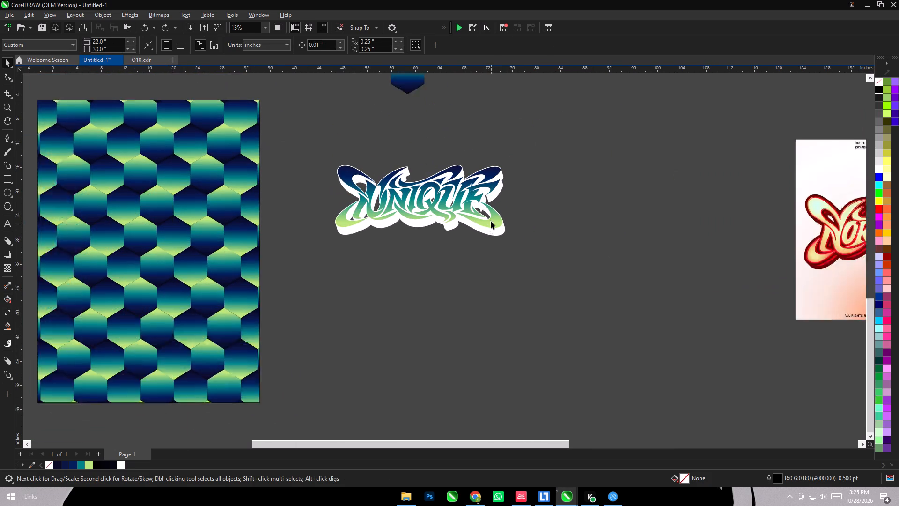
{"action": "left_click_drag", "start_coordinate": [550, 126], "coordinate": [273, 297]}
{"action": "left_click_drag", "start_coordinate": [391, 205], "coordinate": [69, 212]}
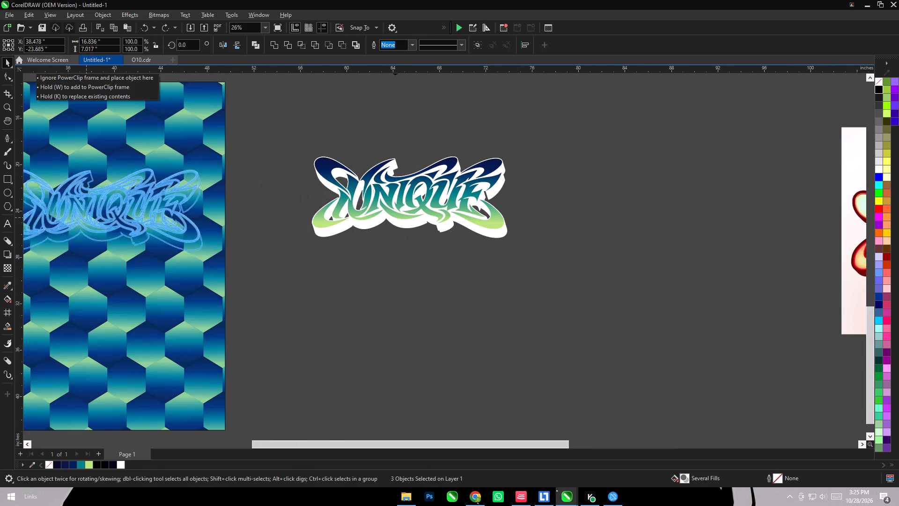
{"action": "left_click_drag", "start_coordinate": [69, 212], "coordinate": [80, 210]}
{"action": "left_click", "coordinate": [422, 232]}
{"action": "scroll", "coordinate": [509, 209], "scroll_direction": "down", "scroll_amount": 4}
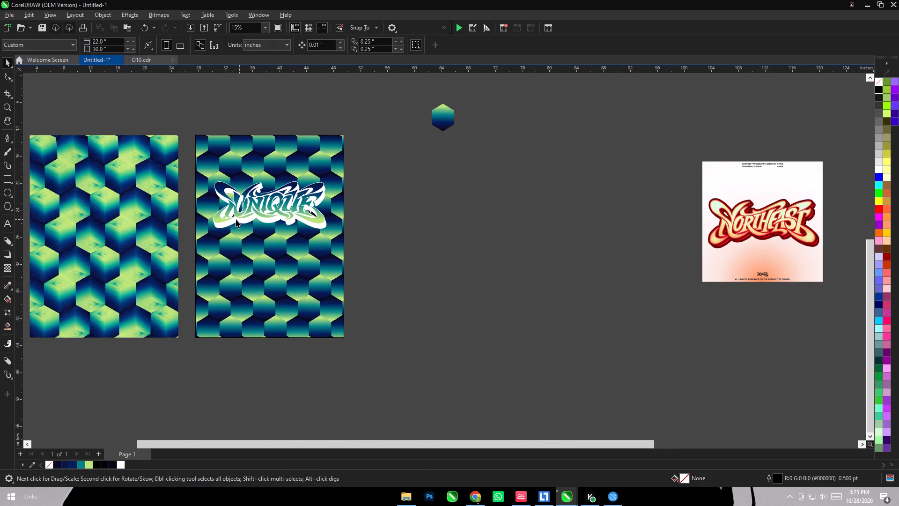
{"action": "scroll", "coordinate": [232, 216], "scroll_direction": "up", "scroll_amount": 6}
{"action": "scroll", "coordinate": [232, 216], "scroll_direction": "down", "scroll_amount": 6}
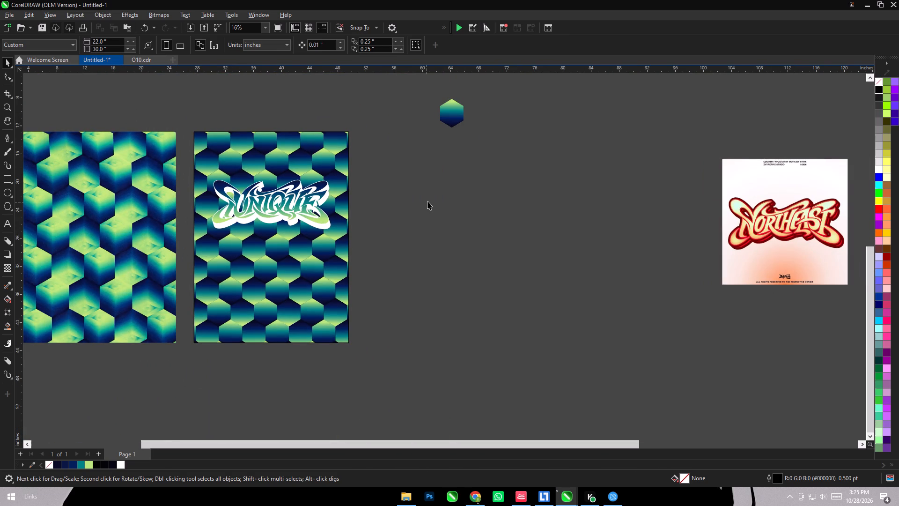
Scale the complete UNIQUE lettering down about its centre to about 14.4 inches wide on the flat hexagon-pattern rectangle.
{"action": "left_click", "coordinate": [427, 201]}
{"action": "left_click", "coordinate": [406, 168]}
{"action": "left_click_drag", "start_coordinate": [405, 160], "coordinate": [175, 268]}
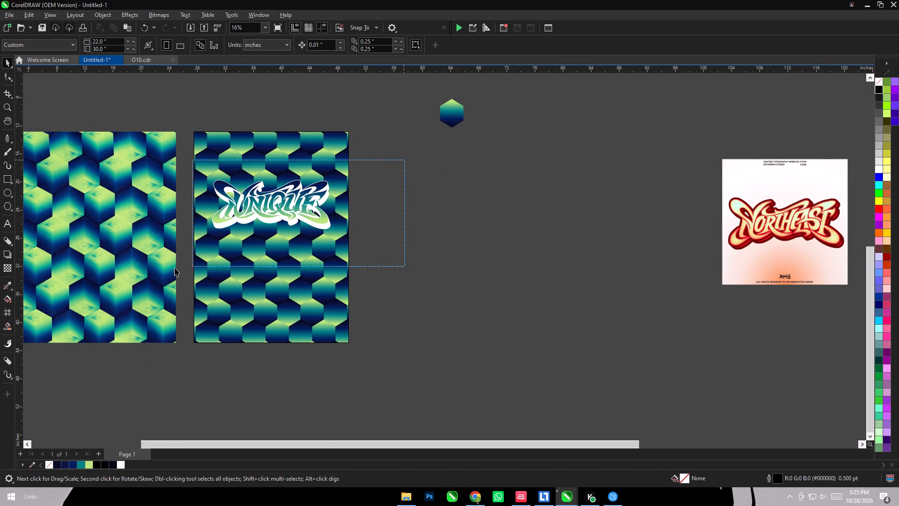
{"action": "left_click_drag", "start_coordinate": [175, 268], "coordinate": [166, 270]}
{"action": "scroll", "coordinate": [248, 211], "scroll_direction": "up", "scroll_amount": 6}
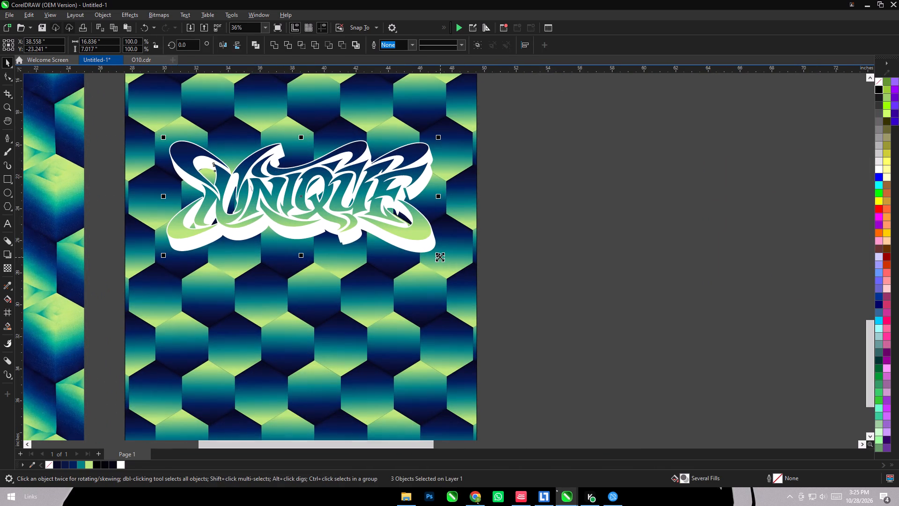
{"action": "left_click_drag", "start_coordinate": [440, 257], "coordinate": [439, 250], "text": "shift"}
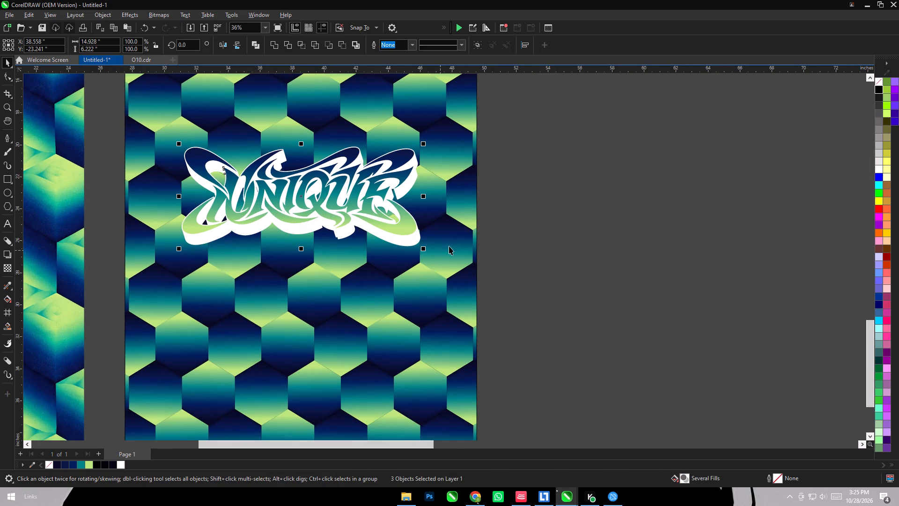
{"action": "left_click", "coordinate": [595, 228]}
{"action": "scroll", "coordinate": [595, 228], "scroll_direction": "down", "scroll_amount": 2}
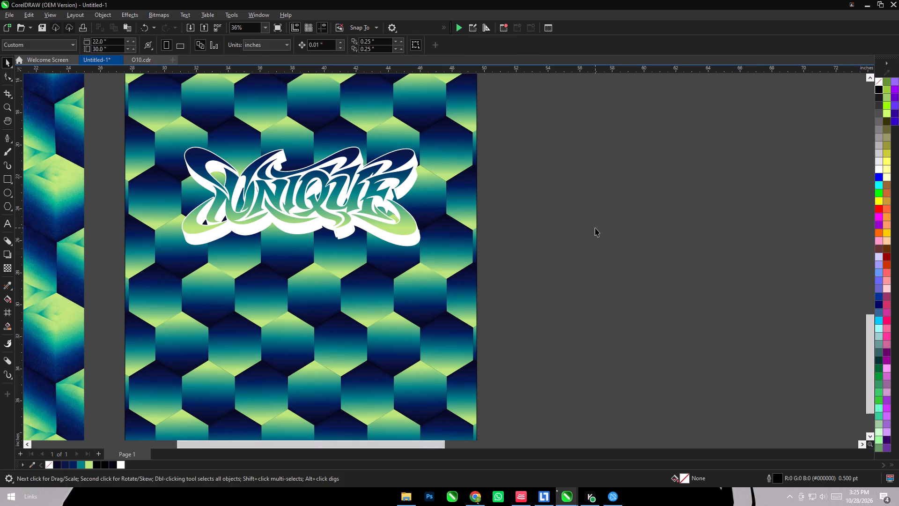
{"action": "scroll", "coordinate": [595, 228], "scroll_direction": "down", "scroll_amount": 8}
{"action": "scroll", "coordinate": [267, 181], "scroll_direction": "down", "scroll_amount": 2}
{"action": "scroll", "coordinate": [599, 216], "scroll_direction": "up", "scroll_amount": 2}
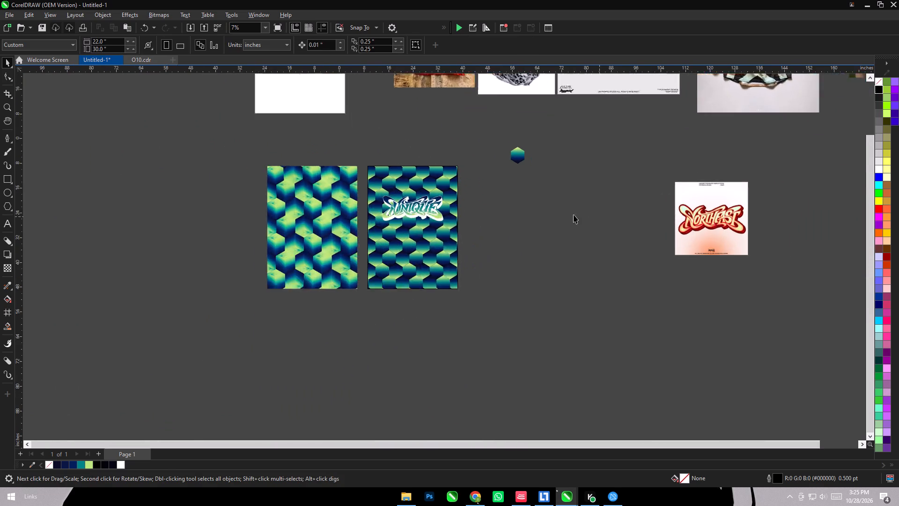
{"action": "scroll", "coordinate": [574, 215], "scroll_direction": "up", "scroll_amount": 5}
{"action": "left_click_drag", "start_coordinate": [441, 157], "coordinate": [176, 270]}
{"action": "scroll", "coordinate": [318, 224], "scroll_direction": "up", "scroll_amount": 4}
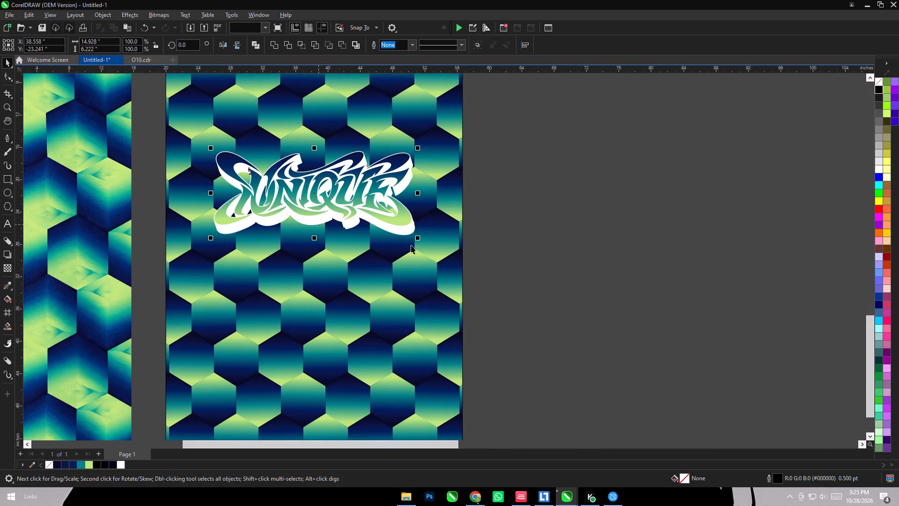
{"action": "left_click", "coordinate": [420, 240], "text": "shift"}
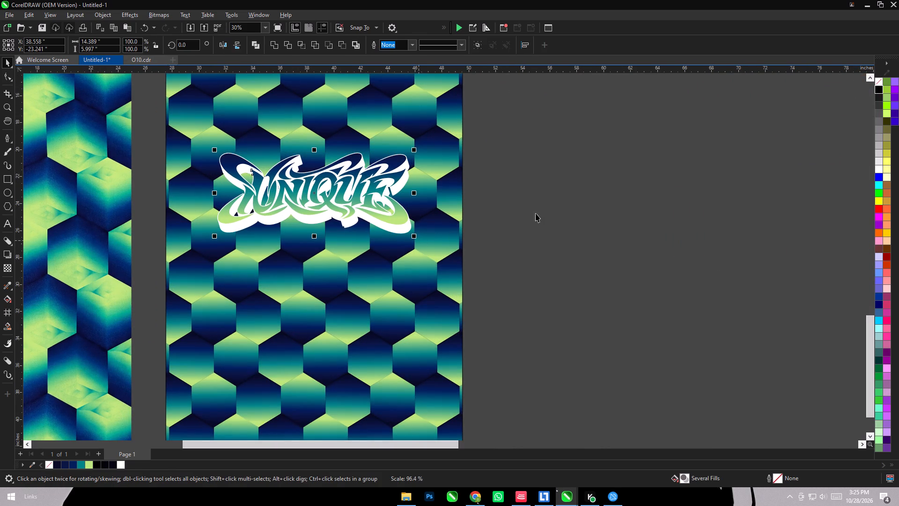
{"action": "left_click", "coordinate": [536, 212]}
Set the UNIQUE outline's transparency merge mode to Normal and fill the outline with white.
{"action": "scroll", "coordinate": [420, 165], "scroll_direction": "up", "scroll_amount": 14}
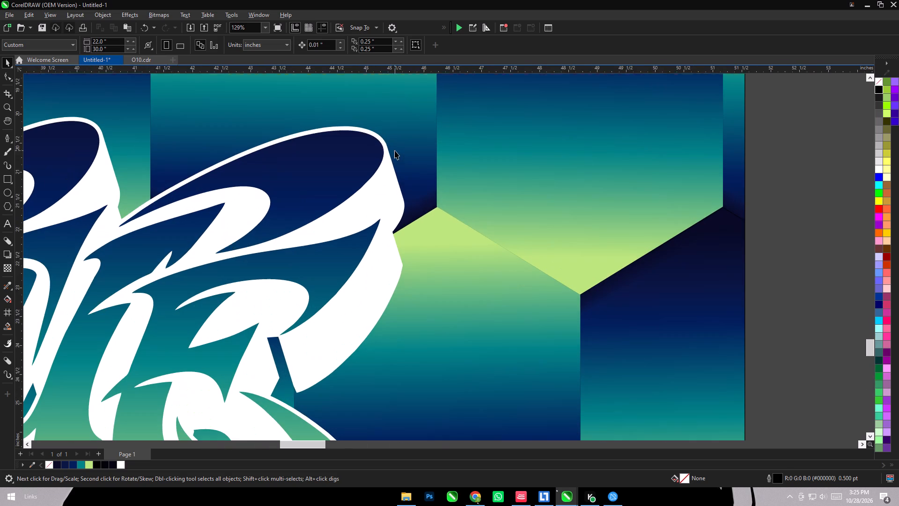
{"action": "left_click", "coordinate": [380, 138]}
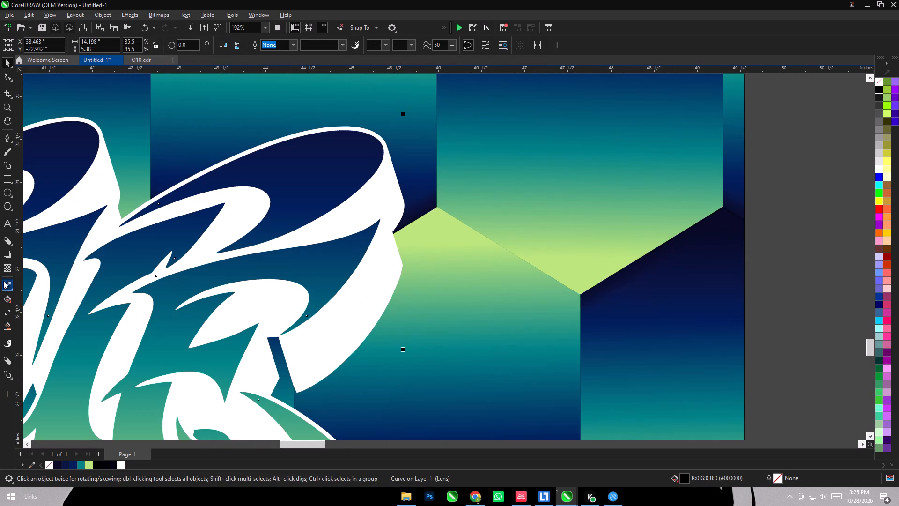
{"action": "left_click", "coordinate": [12, 264]}
{"action": "left_click", "coordinate": [129, 44]}
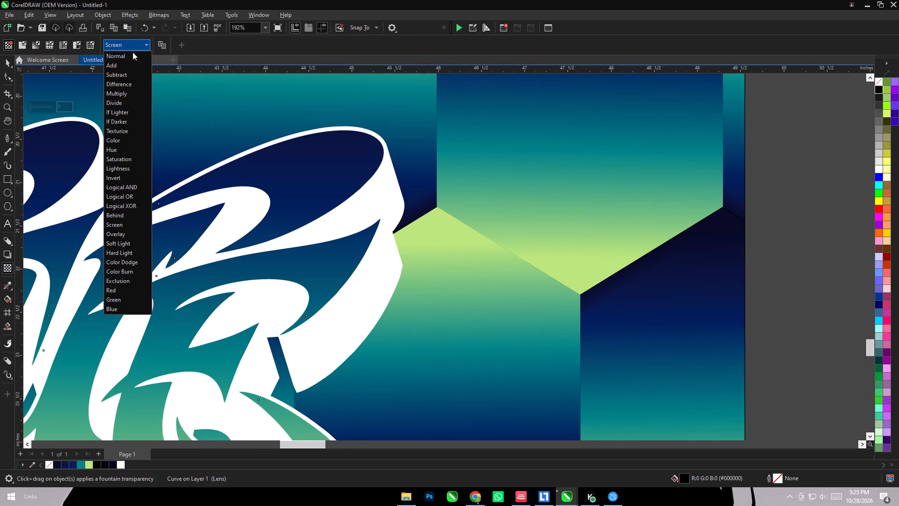
{"action": "left_click", "coordinate": [133, 52]}
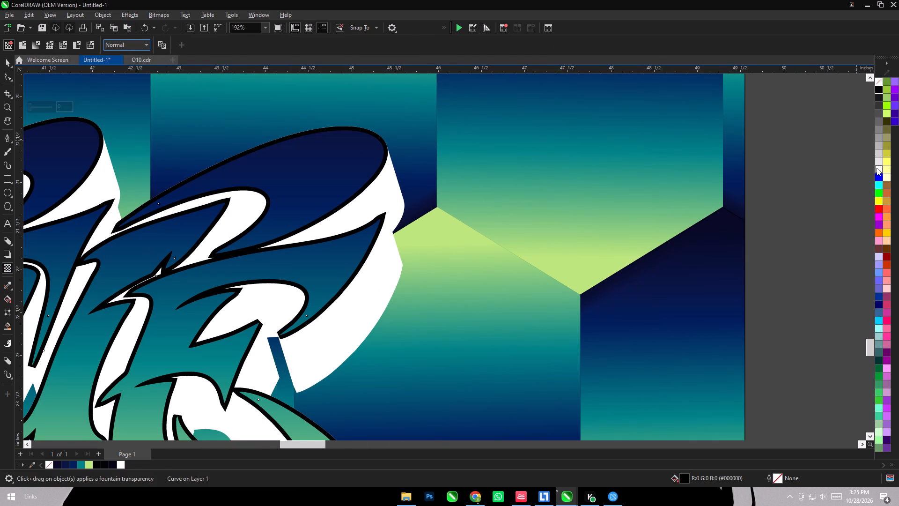
{"action": "left_click", "coordinate": [877, 168]}
{"action": "left_click", "coordinate": [7, 60]}
Group the three objects that make up the UNIQUE lettering.
{"action": "scroll", "coordinate": [470, 186], "scroll_direction": "down", "scroll_amount": 11}
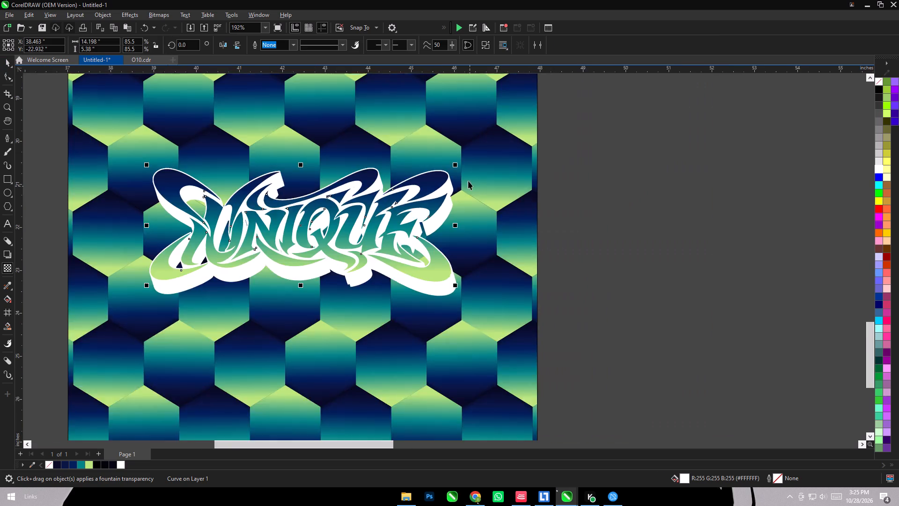
{"action": "scroll", "coordinate": [468, 181], "scroll_direction": "down", "scroll_amount": 4}
{"action": "left_click", "coordinate": [620, 190]}
{"action": "left_click_drag", "start_coordinate": [653, 123], "coordinate": [215, 287]}
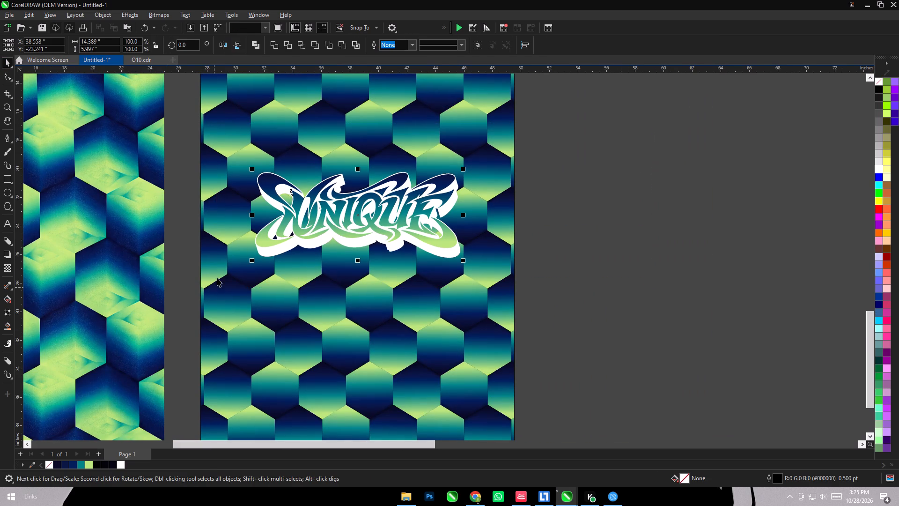
{"action": "key", "text": "ctrl+g"}
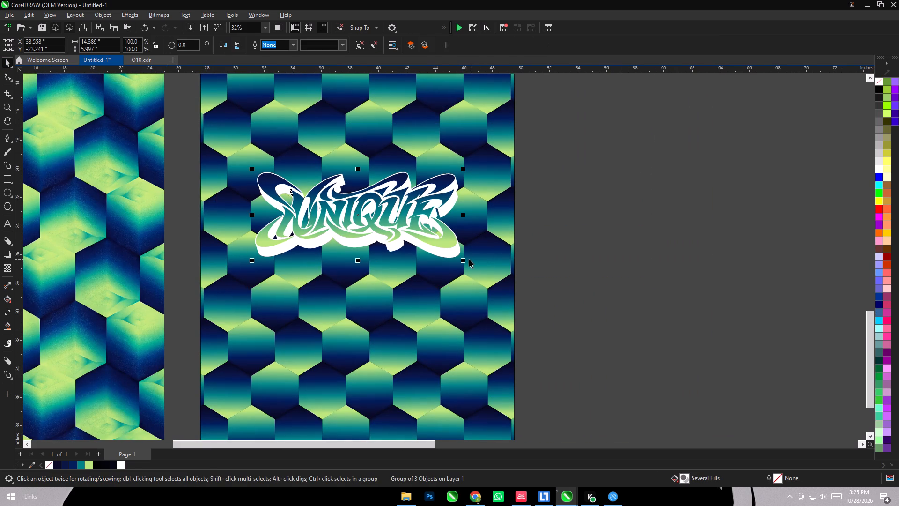
Reduce the grouped lettering to about 12.9 inches wide and centre it horizontally on the hexagon-pattern rectangle.
{"action": "left_click_drag", "start_coordinate": [466, 262], "coordinate": [457, 255]}
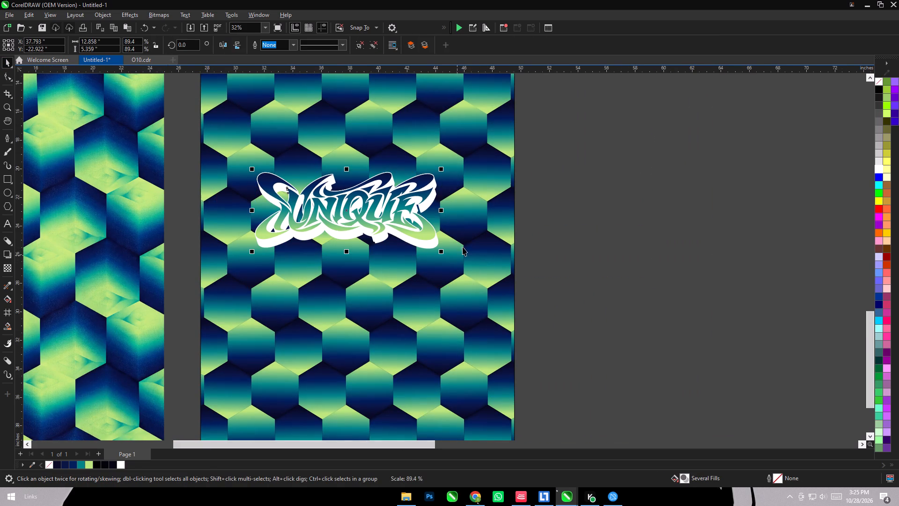
{"action": "left_click", "coordinate": [467, 215], "text": "shift"}
{"action": "key", "text": "c"}
{"action": "left_click_drag", "start_coordinate": [626, 225], "coordinate": [621, 222]}
Enlarge the grouped UNIQUE lettering to about 13.2 inches wide and centre it horizontally on the hexagon-pattern rectangle again.
{"action": "scroll", "coordinate": [419, 156], "scroll_direction": "down", "scroll_amount": 7}
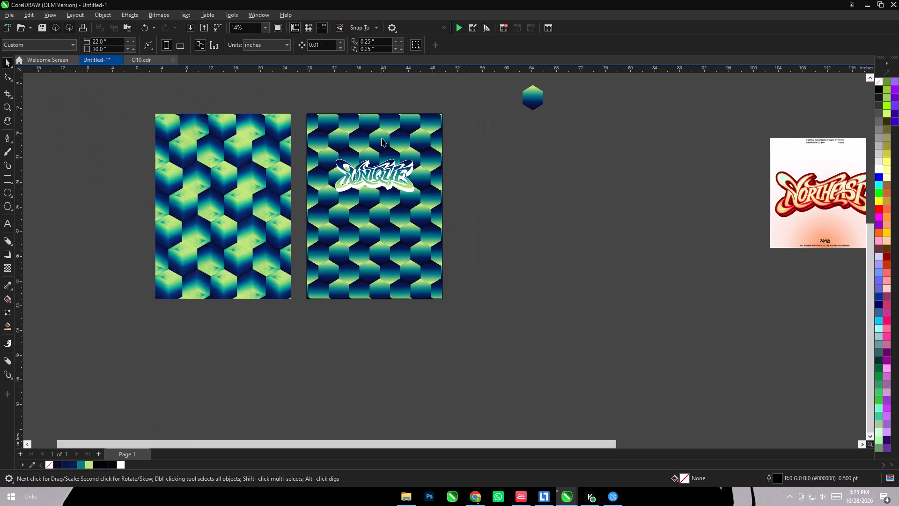
{"action": "scroll", "coordinate": [475, 174], "scroll_direction": "up", "scroll_amount": 3}
{"action": "left_click_drag", "start_coordinate": [479, 126], "coordinate": [248, 222]}
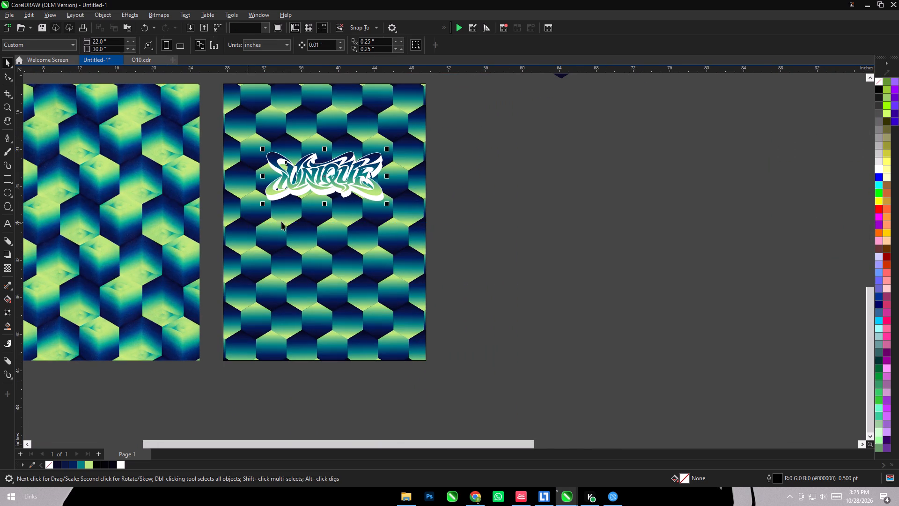
{"action": "left_click_drag", "start_coordinate": [385, 206], "coordinate": [388, 209]}
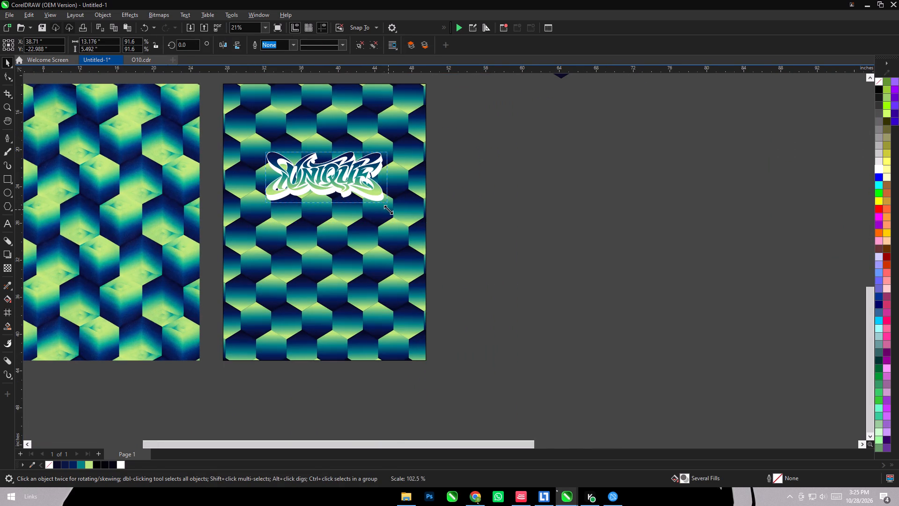
{"action": "left_click_drag", "start_coordinate": [388, 209], "coordinate": [389, 211]}
{"action": "left_click", "coordinate": [390, 231], "text": "shift"}
{"action": "key", "text": "c"}
{"action": "left_click", "coordinate": [528, 254]}
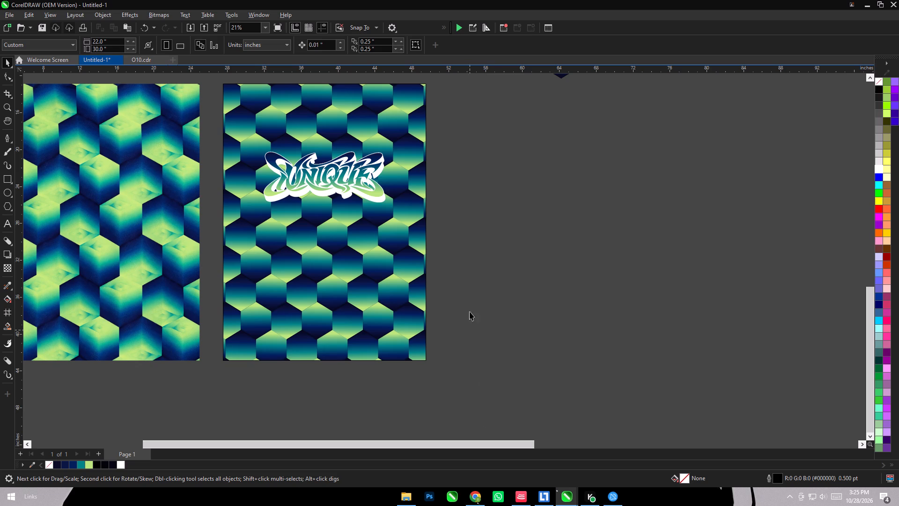
Look over the t-shirt layouts in O10.cdr, and switch to Chrome to view the ChatGPT lettering and the Pinterest feed.
{"action": "left_click", "coordinate": [498, 235]}
{"action": "left_click", "coordinate": [130, 59]}
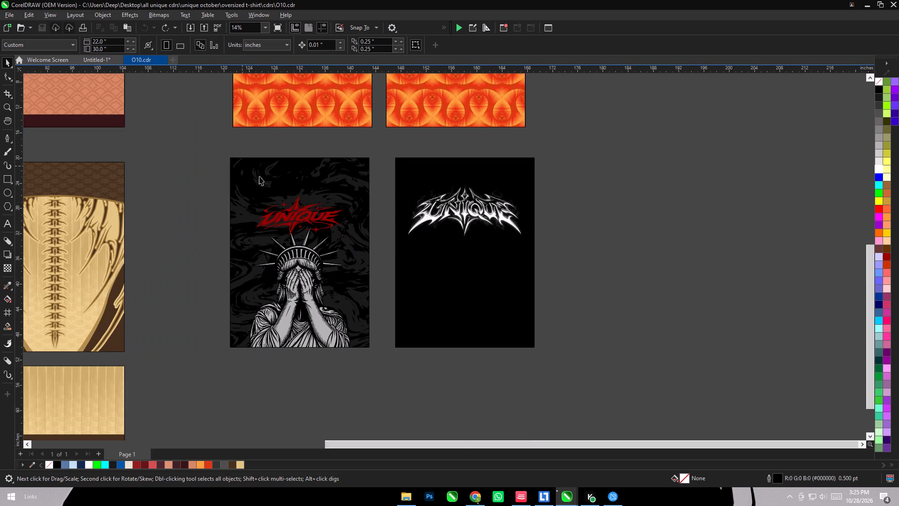
{"action": "scroll", "coordinate": [488, 311], "scroll_direction": "down", "scroll_amount": 5}
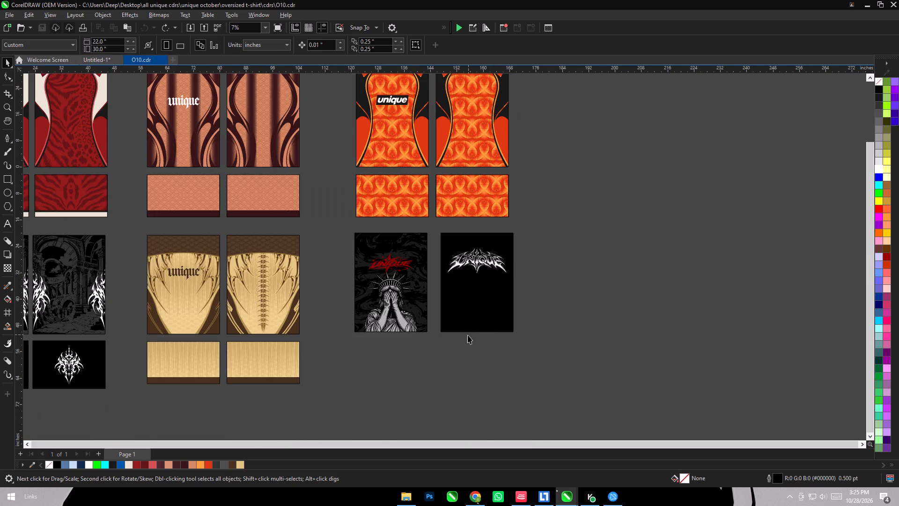
{"action": "scroll", "coordinate": [468, 335], "scroll_direction": "down", "scroll_amount": 2}
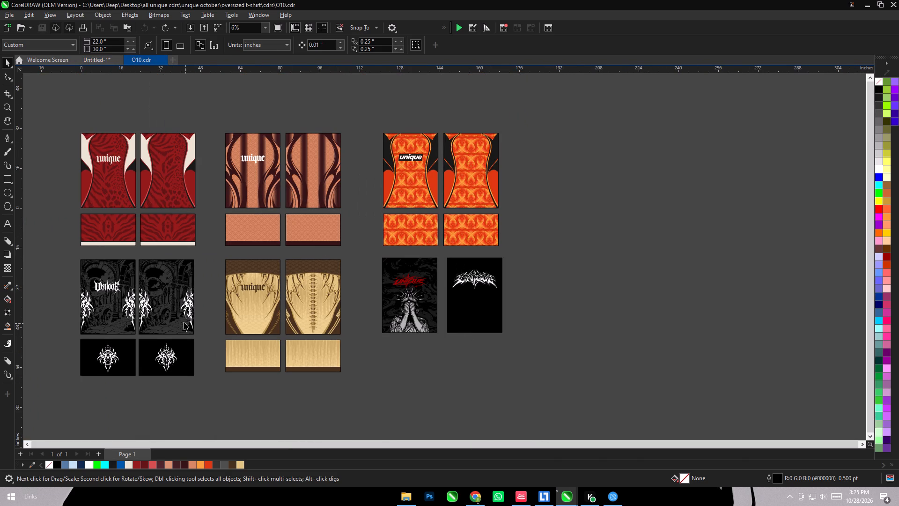
{"action": "left_click", "coordinate": [94, 60]}
{"action": "scroll", "coordinate": [428, 245], "scroll_direction": "down", "scroll_amount": 4}
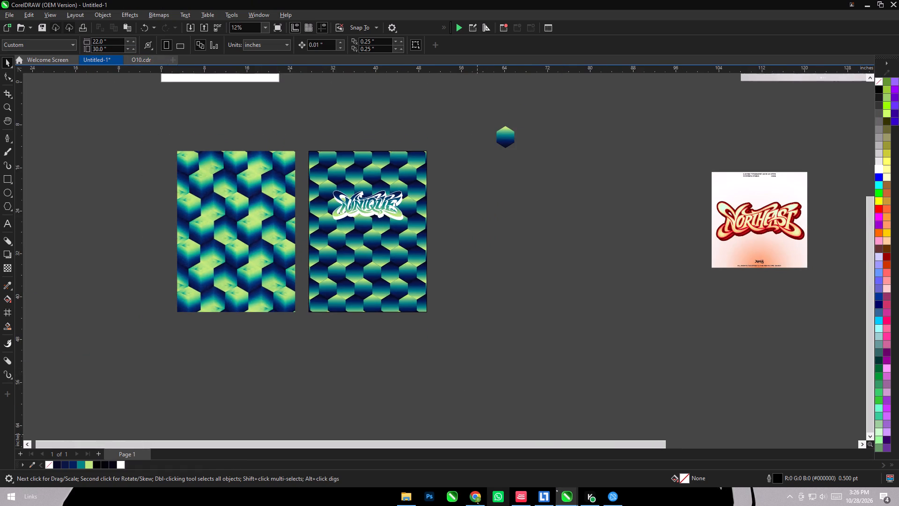
{"action": "left_click", "coordinate": [476, 498]}
{"action": "scroll", "coordinate": [466, 206], "scroll_direction": "down", "scroll_amount": 11}
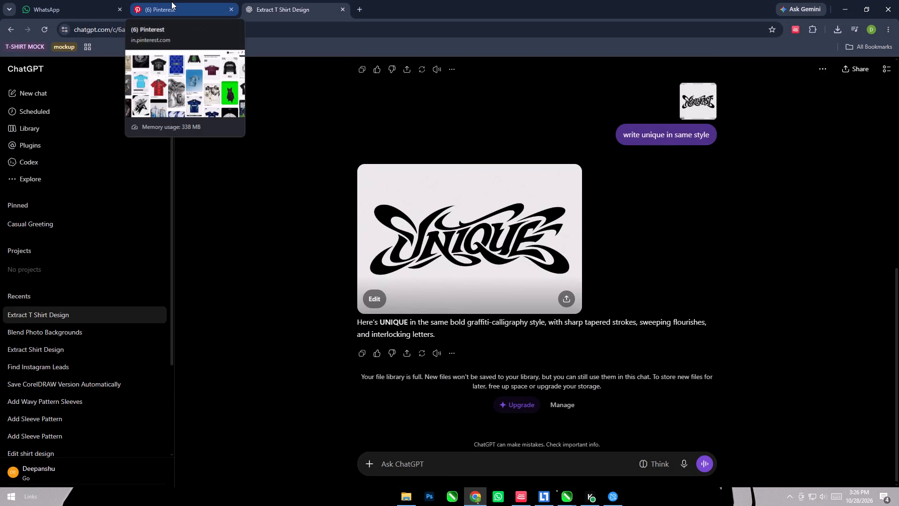
{"action": "left_click", "coordinate": [145, 0]}
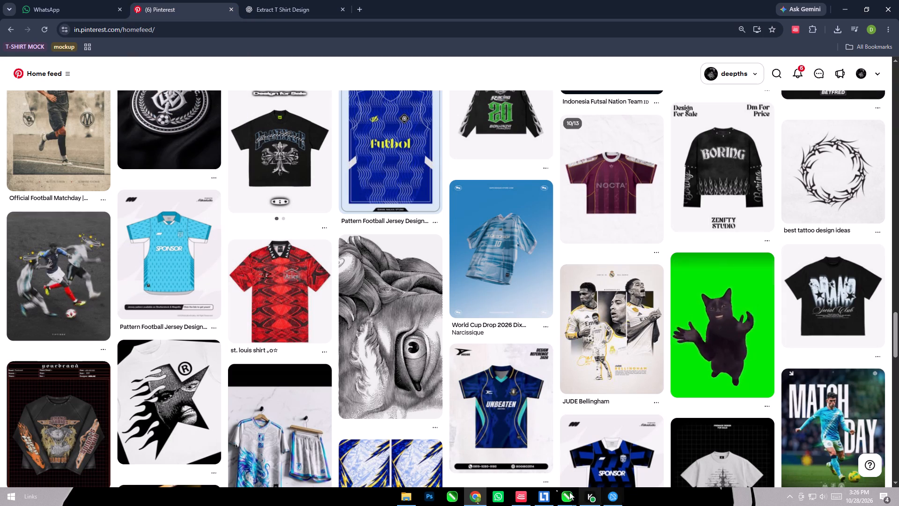
Switch to BitChord and skip forward seven songs to Sara Rola Patli Kamar ka.
{"action": "left_click", "coordinate": [520, 494]}
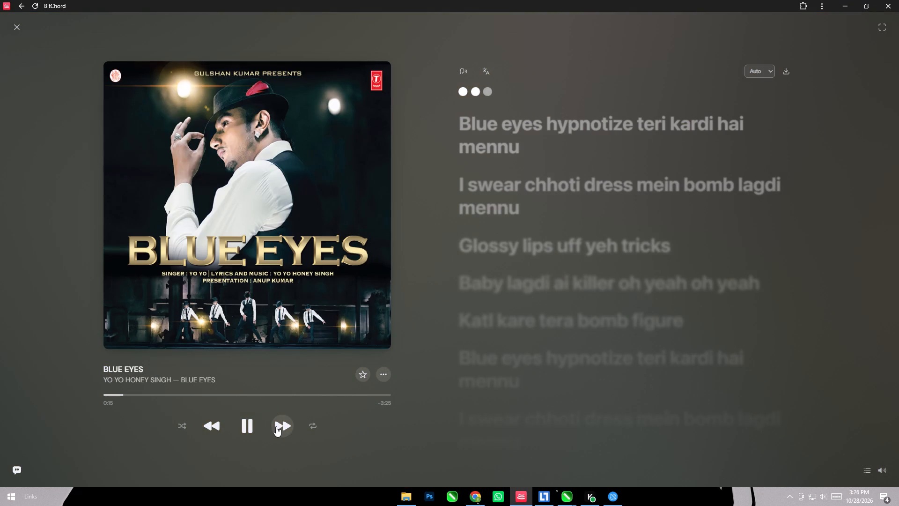
{"action": "left_click", "coordinate": [276, 426]}
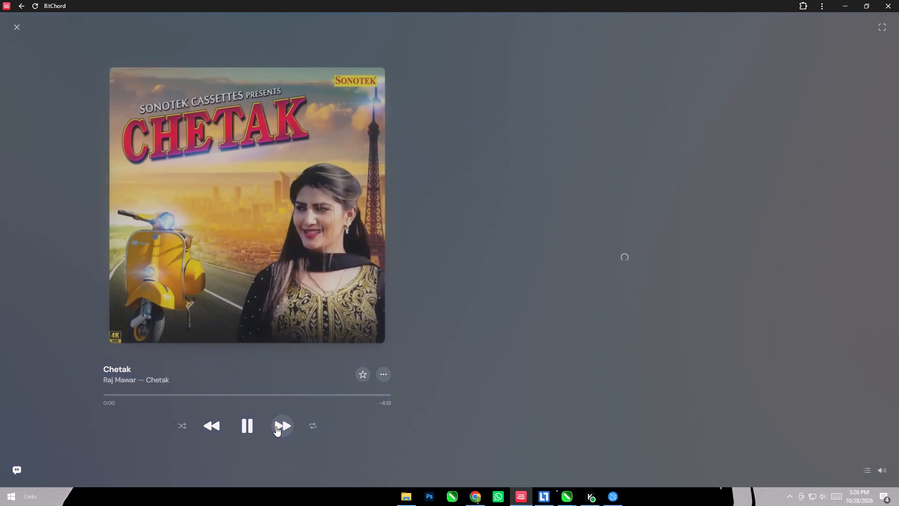
{"action": "left_click", "coordinate": [276, 426]}
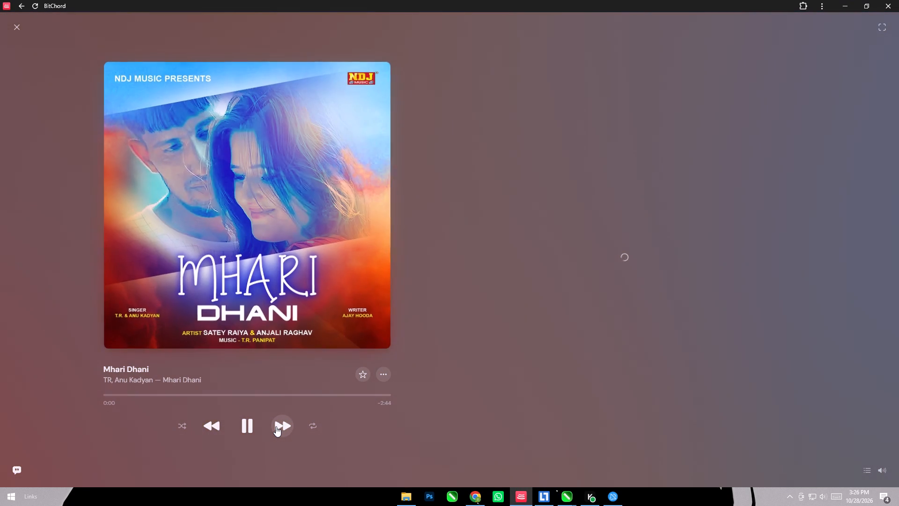
{"action": "left_click", "coordinate": [276, 426]}
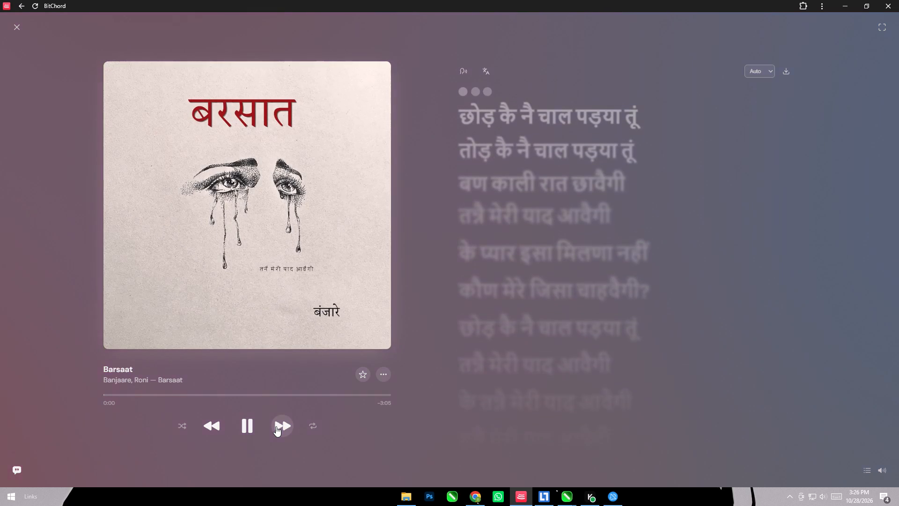
{"action": "left_click", "coordinate": [276, 426]}
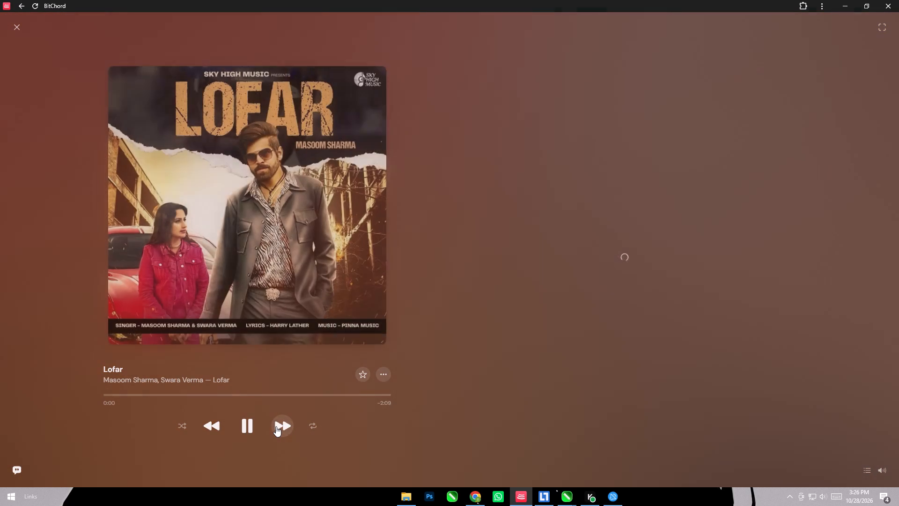
{"action": "left_click", "coordinate": [276, 426]}
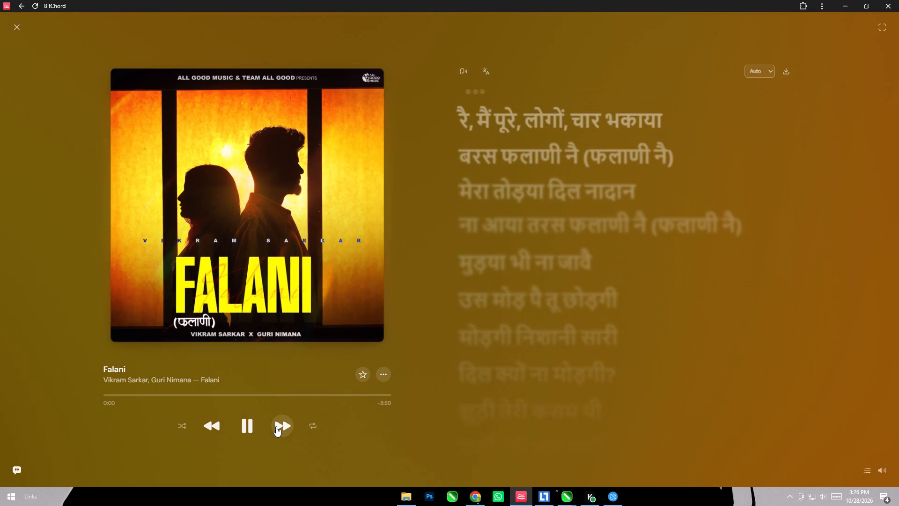
{"action": "left_click", "coordinate": [276, 426]}
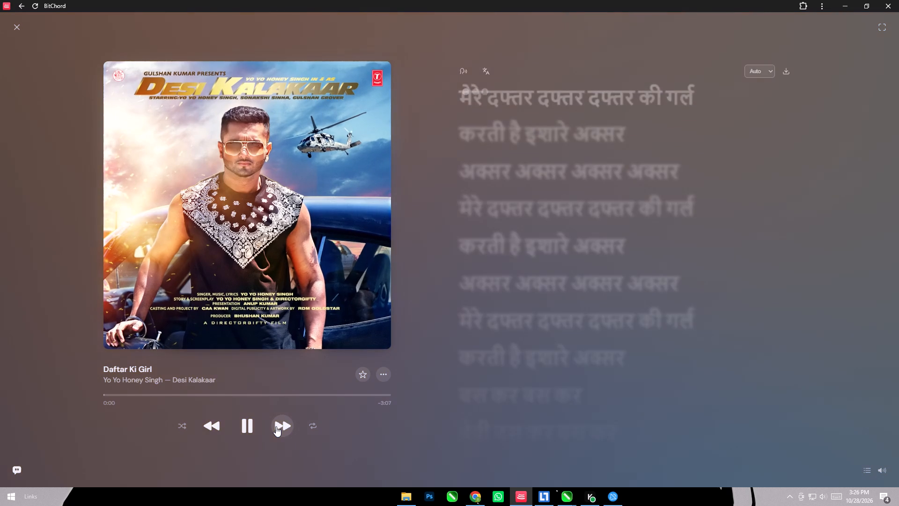
{"action": "left_click", "coordinate": [276, 426]}
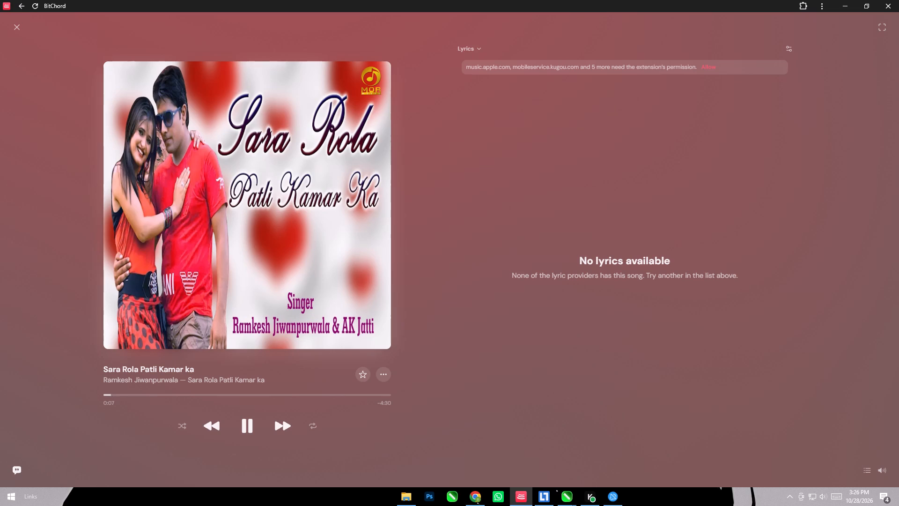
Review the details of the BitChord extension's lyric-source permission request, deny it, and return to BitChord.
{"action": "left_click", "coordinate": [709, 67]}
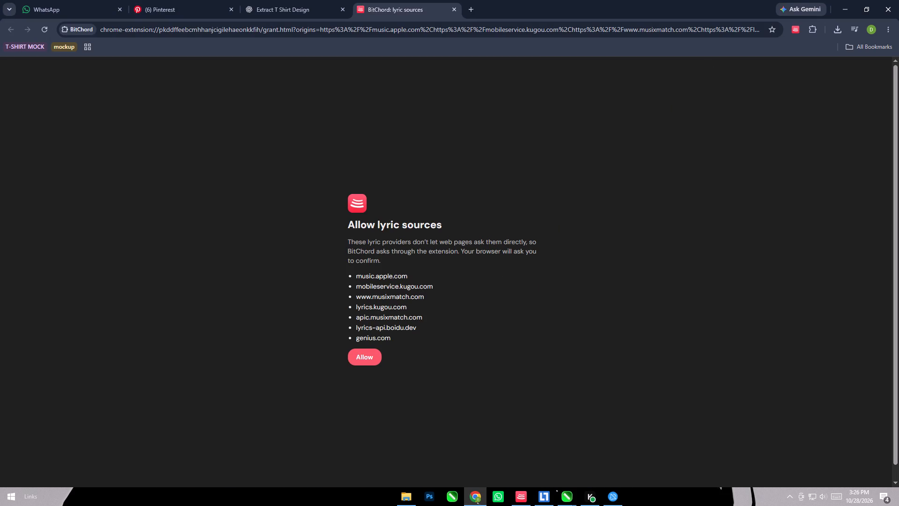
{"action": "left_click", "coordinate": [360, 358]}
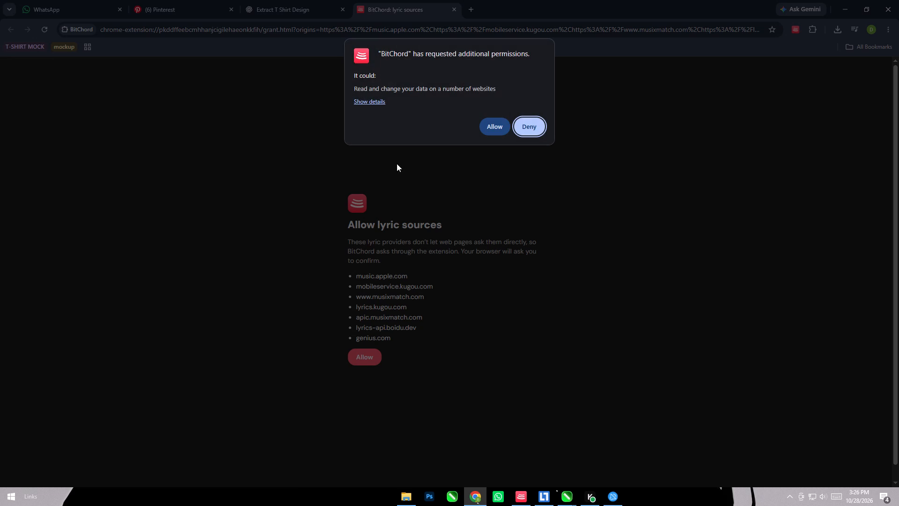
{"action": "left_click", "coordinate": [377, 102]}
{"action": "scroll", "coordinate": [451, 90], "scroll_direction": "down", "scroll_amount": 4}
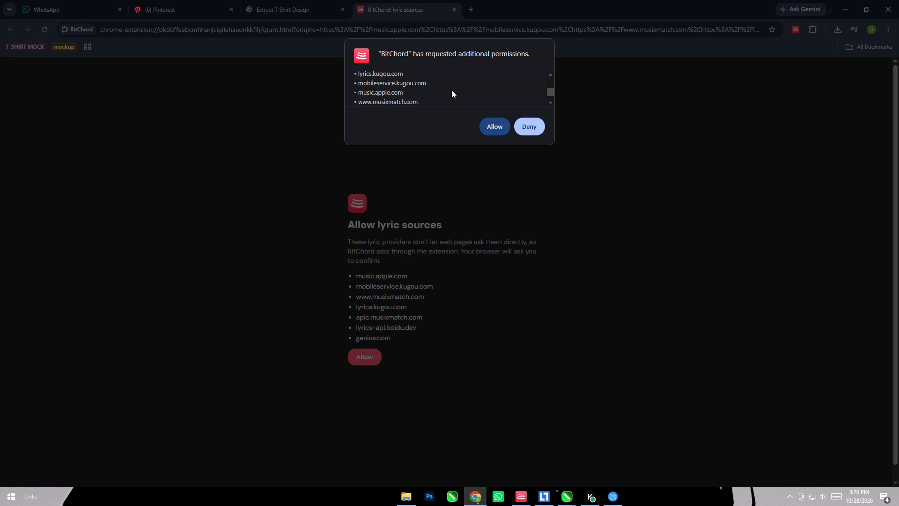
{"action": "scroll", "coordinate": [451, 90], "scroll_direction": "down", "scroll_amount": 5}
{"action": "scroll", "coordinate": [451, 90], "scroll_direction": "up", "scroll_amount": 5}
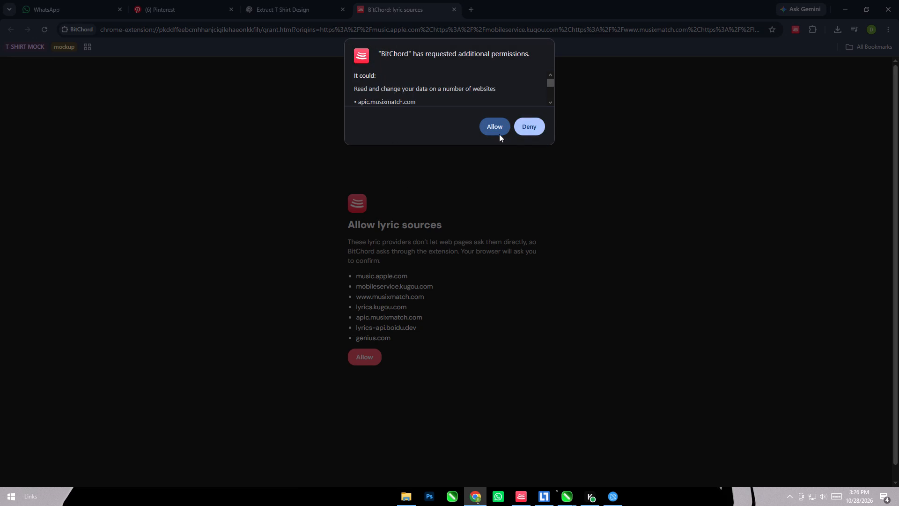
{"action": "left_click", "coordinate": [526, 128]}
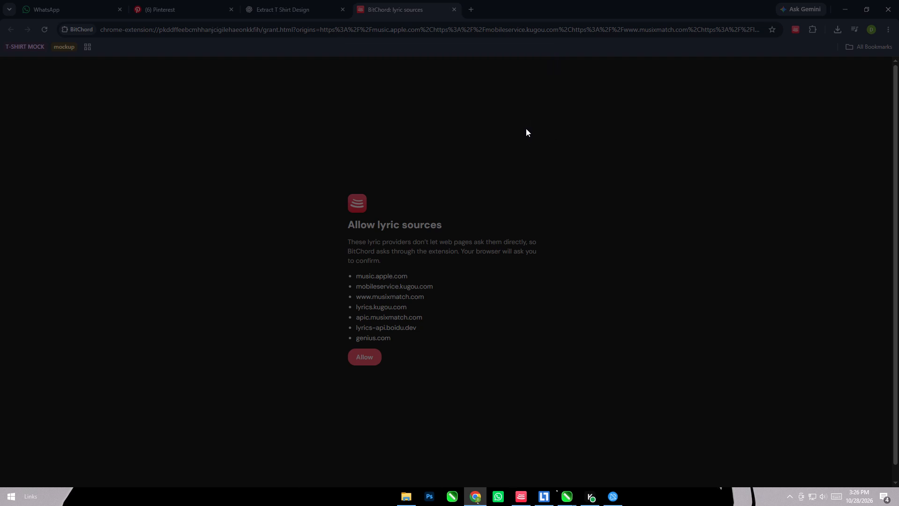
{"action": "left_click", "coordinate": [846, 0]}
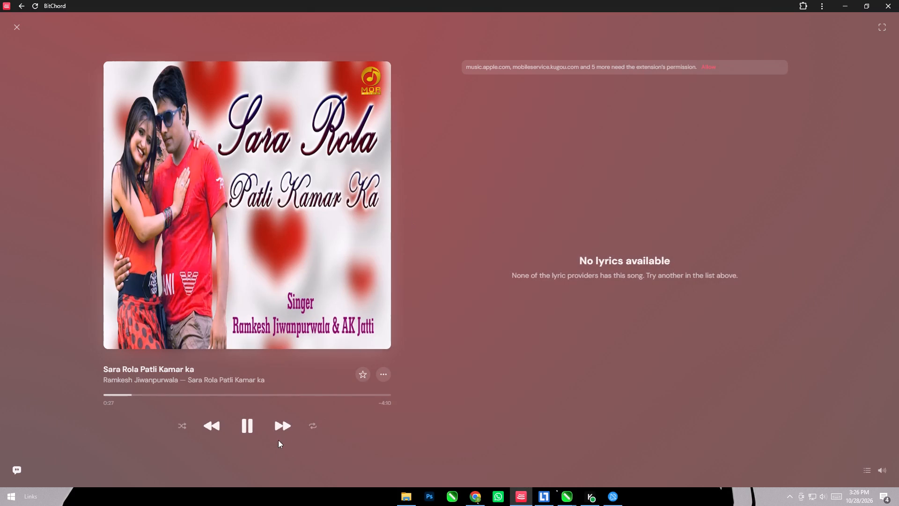
Skip forward through the songs in BitChord to Bahu Kale Ki.
{"action": "left_click", "coordinate": [285, 430]}
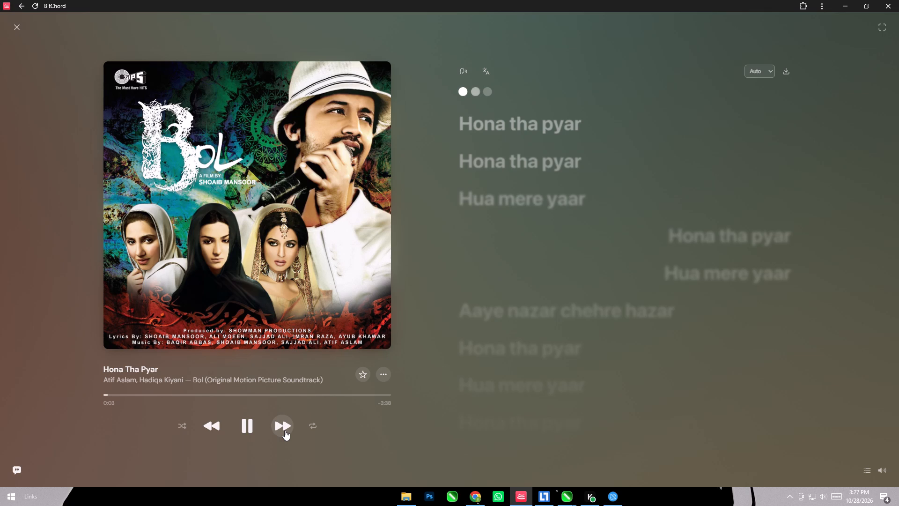
{"action": "left_click", "coordinate": [127, 394]}
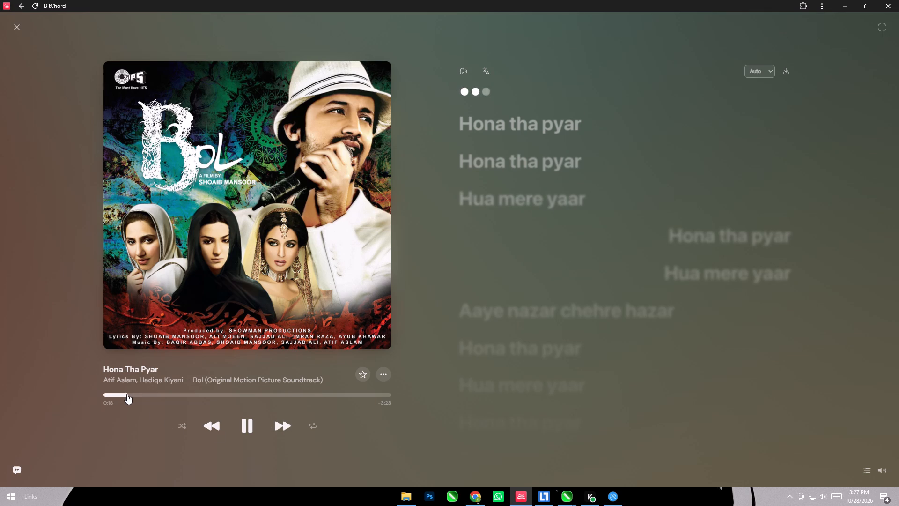
{"action": "left_click", "coordinate": [288, 419]}
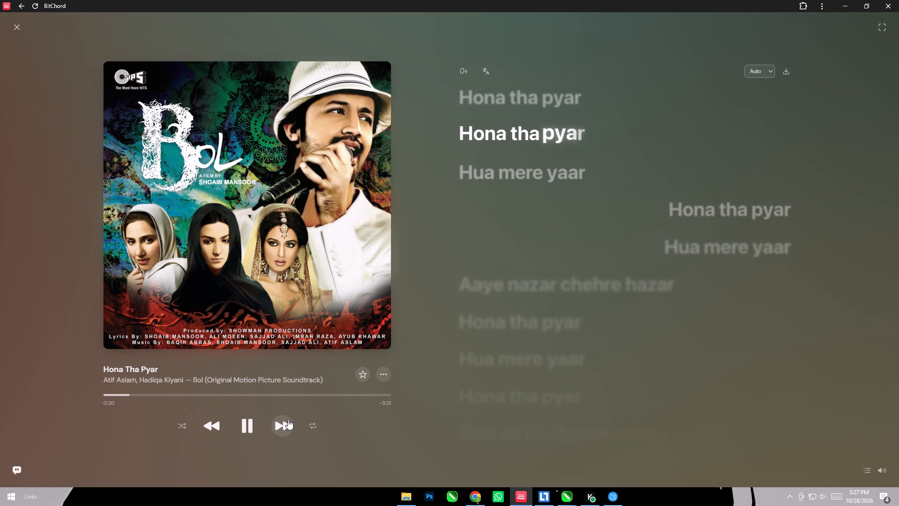
{"action": "left_click", "coordinate": [288, 419]}
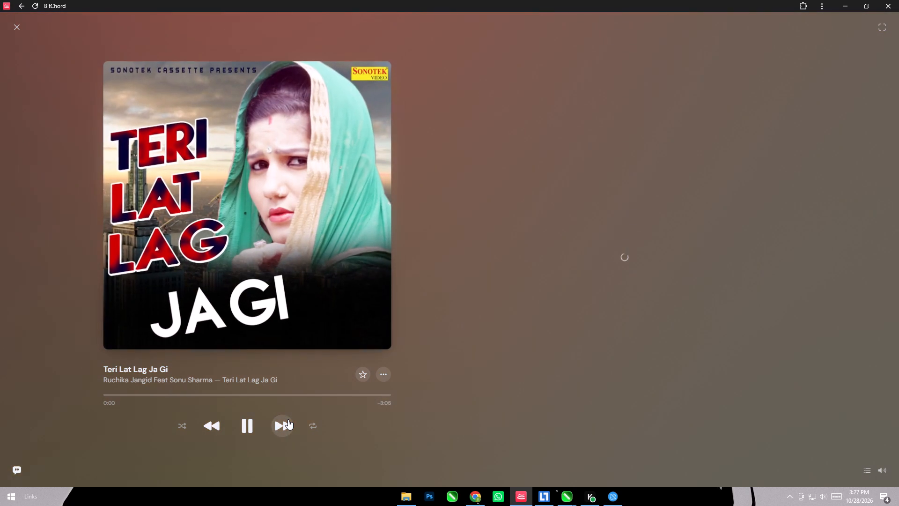
{"action": "left_click", "coordinate": [288, 419]}
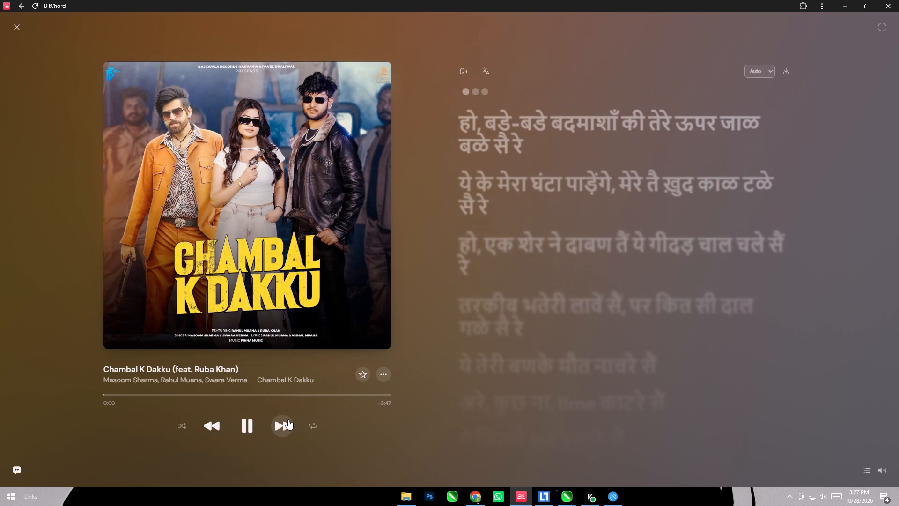
{"action": "left_click", "coordinate": [288, 419]}
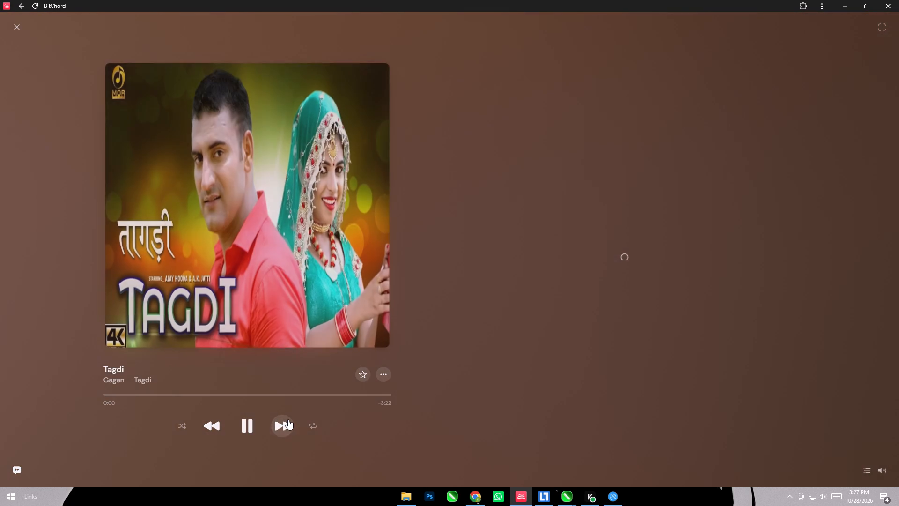
{"action": "left_click", "coordinate": [288, 419]}
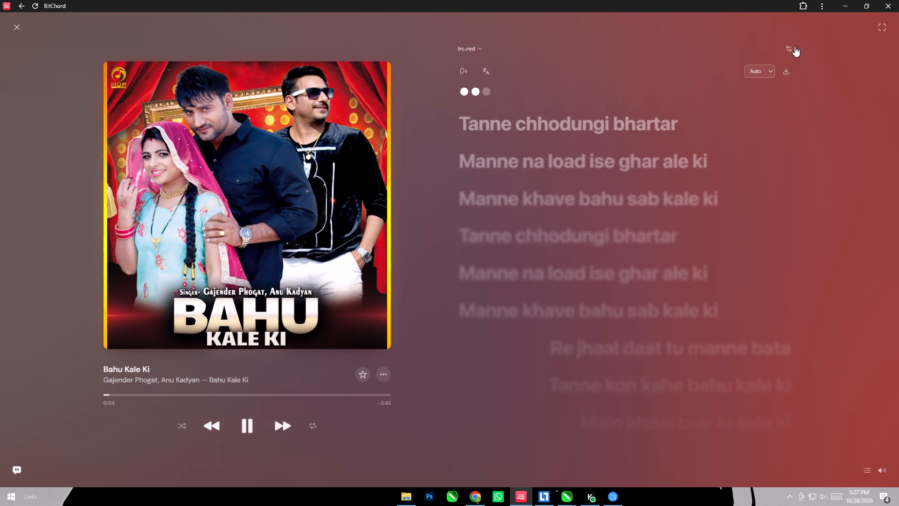
Switch to CorelDRAW and enlarge the hexagon pattern inside the PowerClip rectangle from its centre to about 33.1 × 58.4 inches.
{"action": "left_click", "coordinate": [847, 0]}
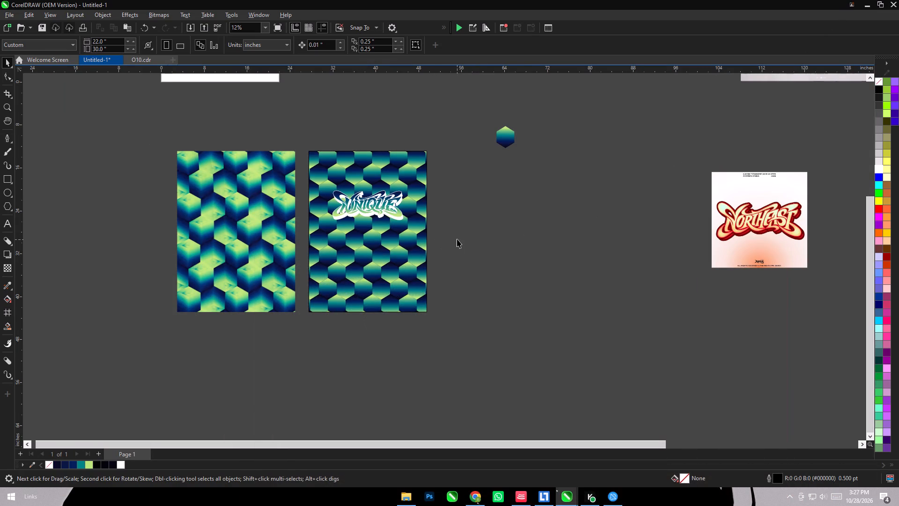
{"action": "left_click", "coordinate": [338, 279]}
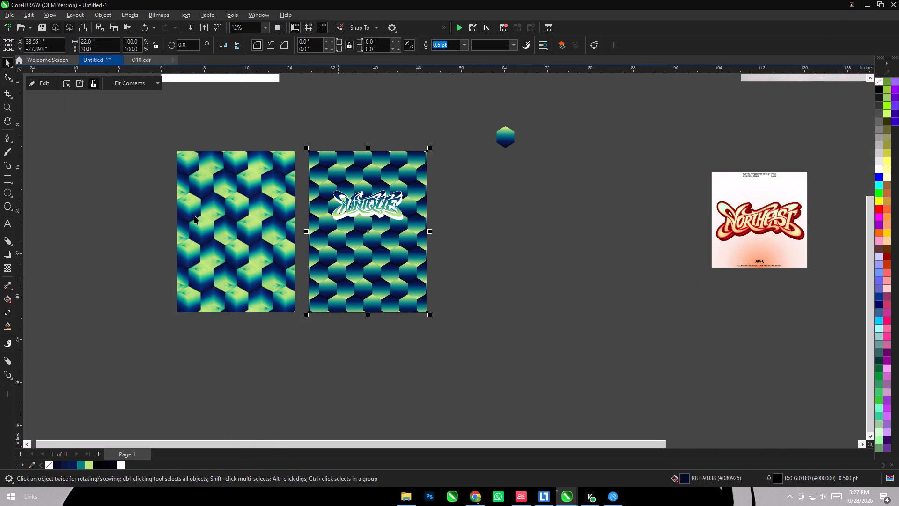
{"action": "left_click", "coordinate": [40, 90]}
{"action": "left_click", "coordinate": [40, 83]}
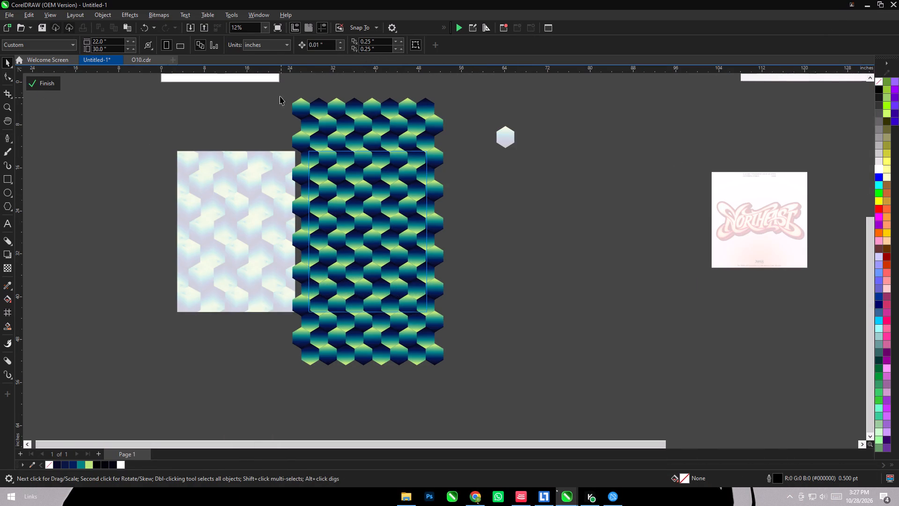
{"action": "left_click_drag", "start_coordinate": [279, 92], "coordinate": [469, 409]}
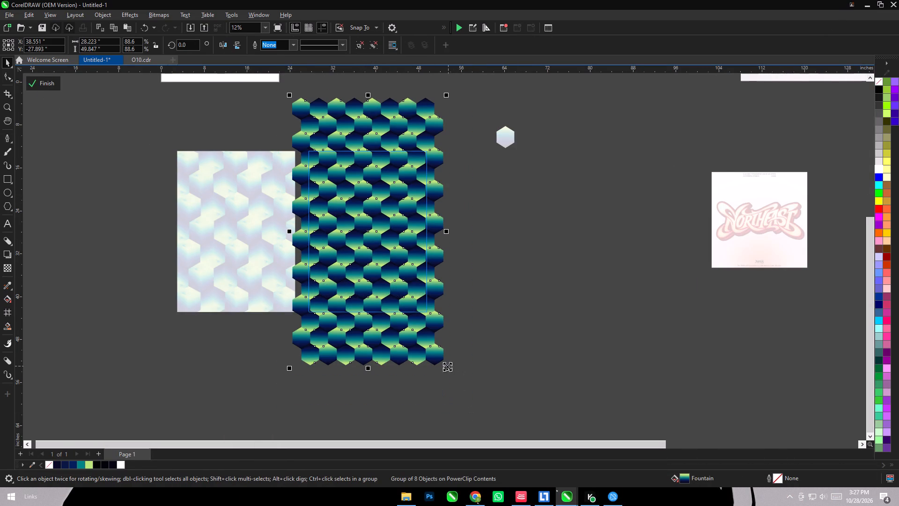
{"action": "left_click_drag", "start_coordinate": [447, 369], "coordinate": [460, 393], "text": "shift"}
{"action": "left_click", "coordinate": [492, 349]}
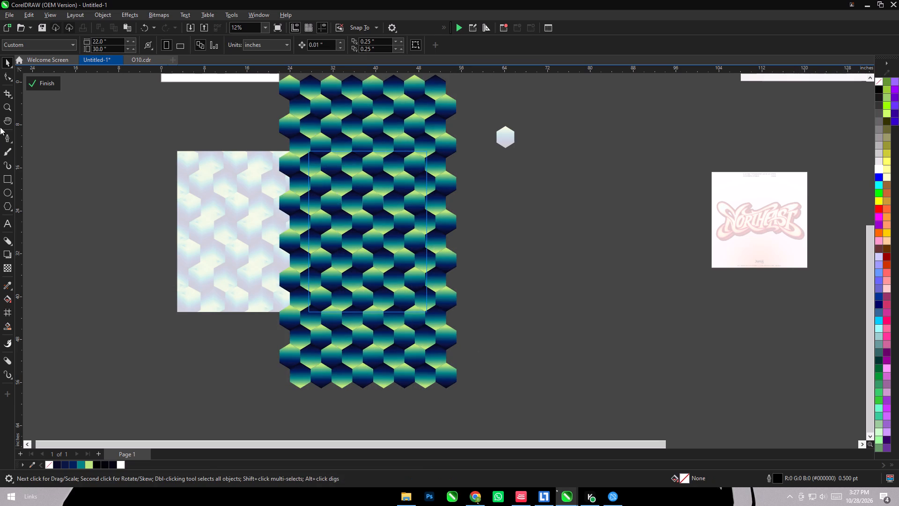
{"action": "left_click", "coordinate": [32, 83]}
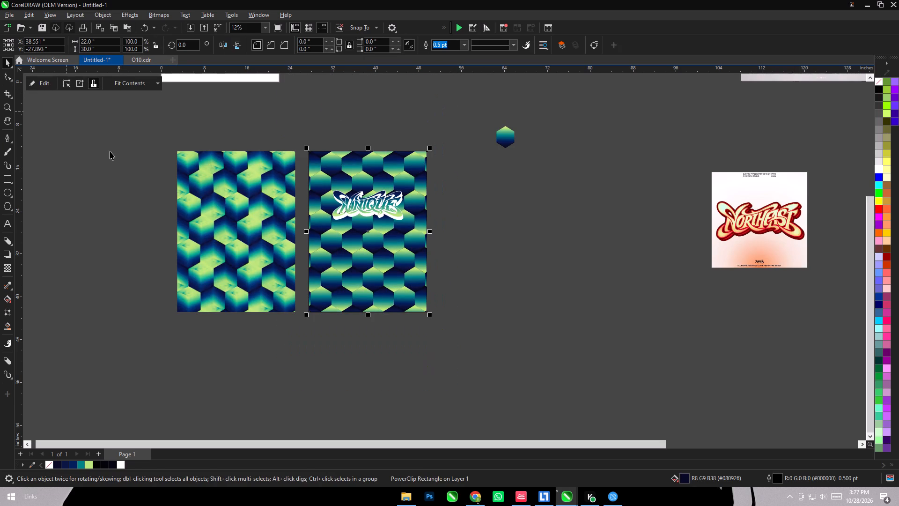
Delete the cube-pattern reference rectangle beside the UNIQUE design.
{"action": "left_click", "coordinate": [175, 199]}
{"action": "left_click", "coordinate": [202, 210]}
{"action": "key", "text": "Delete"}
Edit the PowerClip rectangle's contents again and enlarge the whole hexagon pattern slightly from its centre.
{"action": "left_click_drag", "start_coordinate": [273, 118], "coordinate": [274, 124]}
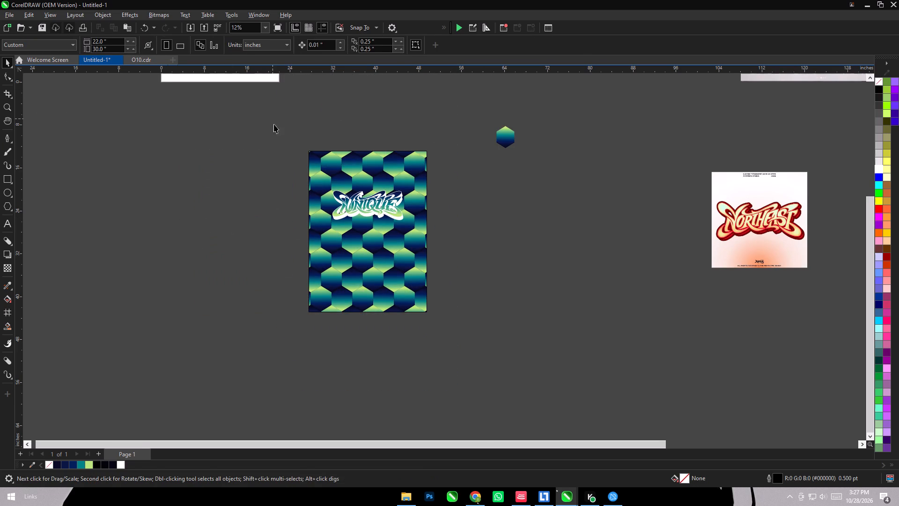
{"action": "left_click_drag", "start_coordinate": [274, 124], "coordinate": [361, 161]}
{"action": "left_click", "coordinate": [367, 168]}
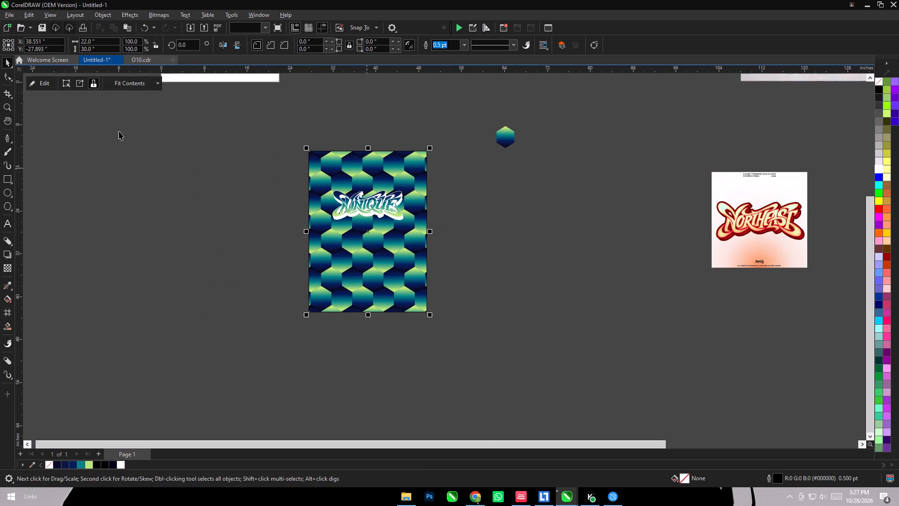
{"action": "left_click", "coordinate": [29, 83]}
{"action": "scroll", "coordinate": [258, 221], "scroll_direction": "down", "scroll_amount": 4}
{"action": "left_click_drag", "start_coordinate": [258, 344], "coordinate": [295, 319]}
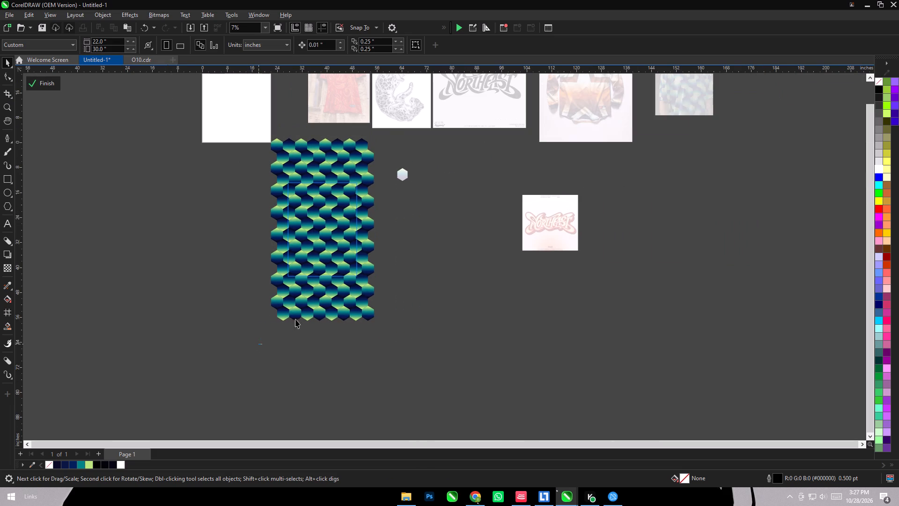
{"action": "left_click_drag", "start_coordinate": [295, 319], "coordinate": [388, 124]}
{"action": "left_click", "coordinate": [379, 326], "text": "shift"}
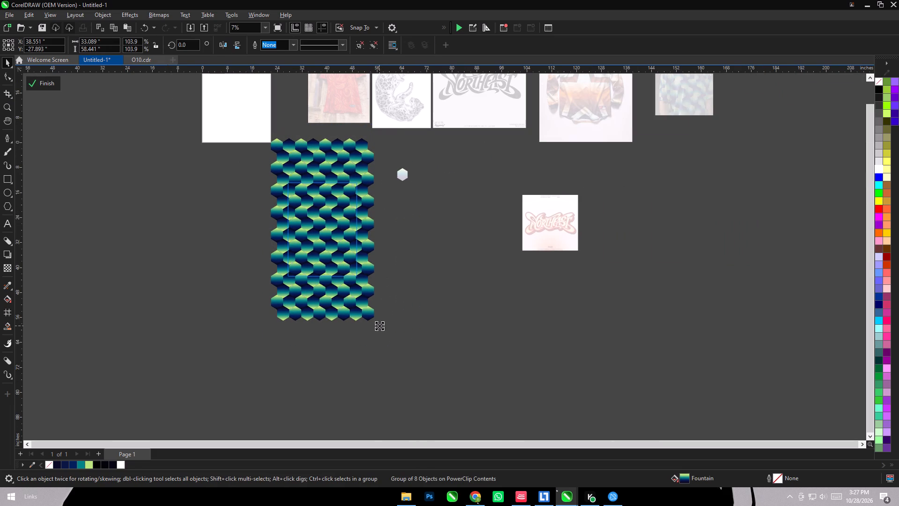
{"action": "left_click", "coordinate": [416, 315]}
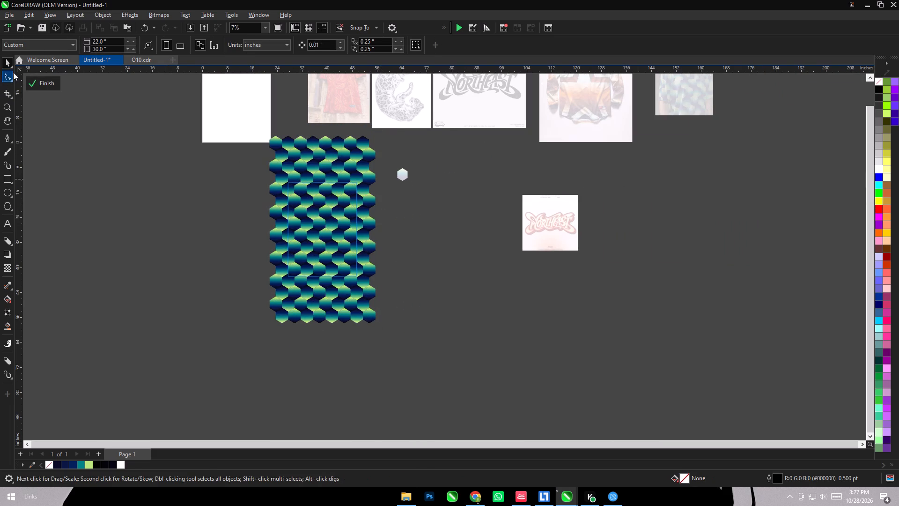
{"action": "left_click", "coordinate": [30, 83]}
{"action": "left_click", "coordinate": [124, 189]}
Move the single gradient hexagon to the left side of the UNIQUE design, at about X 18.9, Y -22.3 inches.
{"action": "scroll", "coordinate": [375, 214], "scroll_direction": "up", "scroll_amount": 7}
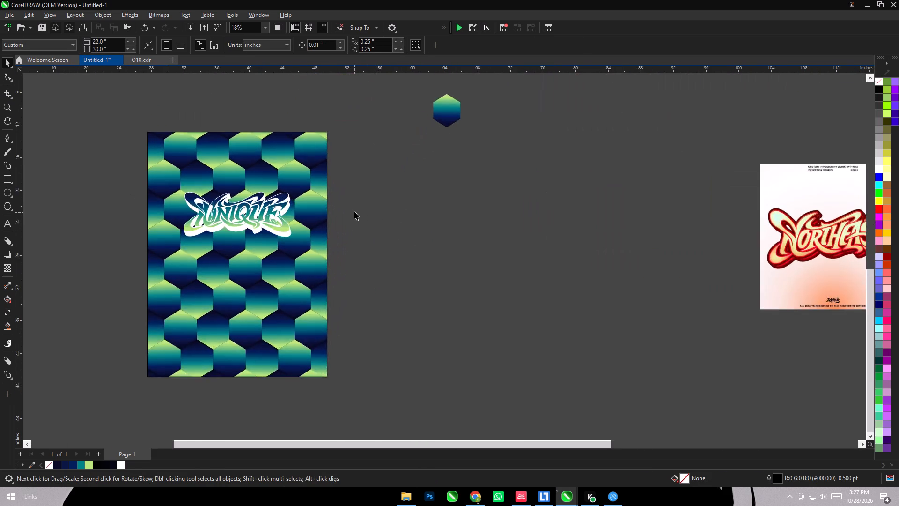
{"action": "scroll", "coordinate": [353, 211], "scroll_direction": "down", "scroll_amount": 6}
{"action": "left_click_drag", "start_coordinate": [361, 138], "coordinate": [421, 193]}
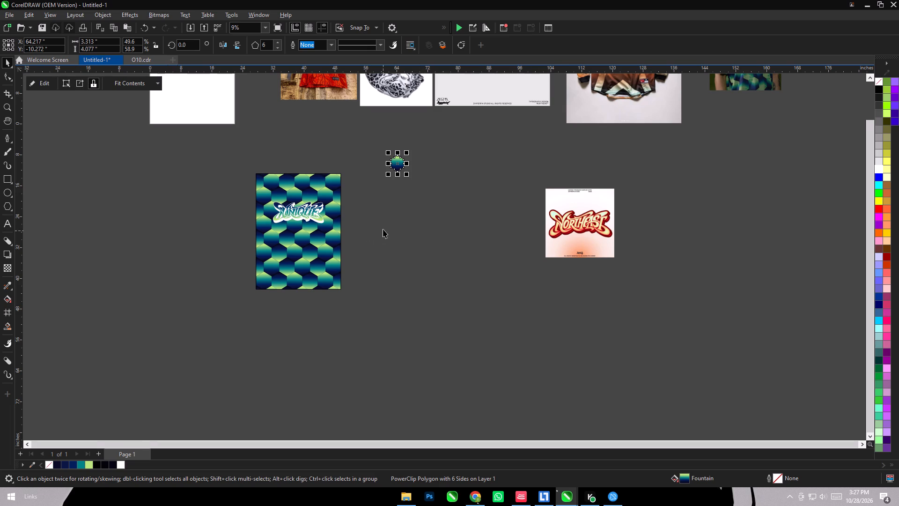
{"action": "left_click_drag", "start_coordinate": [394, 162], "coordinate": [228, 213]}
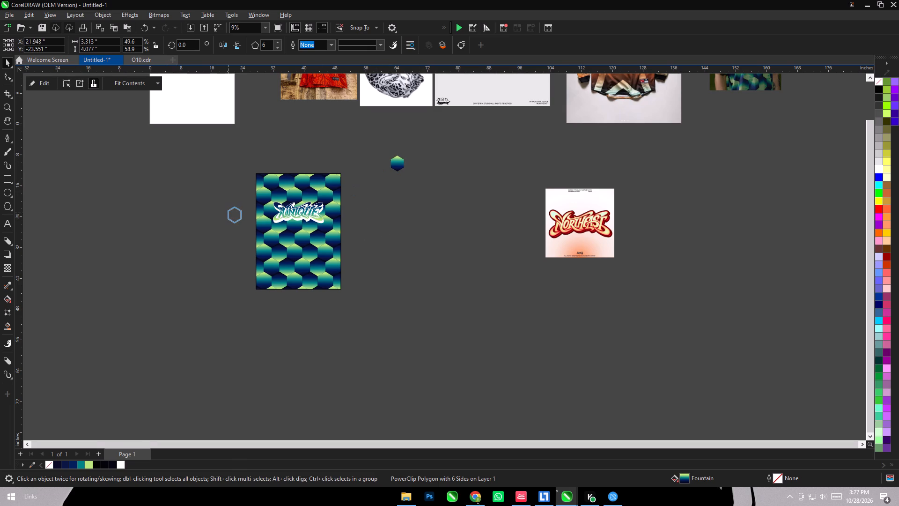
{"action": "left_click_drag", "start_coordinate": [228, 213], "coordinate": [216, 208]}
Move the red NORTHEAST reference image to the left of the single hexagon, at about X -12.7, Y -18.0 inches.
{"action": "scroll", "coordinate": [243, 232], "scroll_direction": "up", "scroll_amount": 6}
{"action": "scroll", "coordinate": [217, 232], "scroll_direction": "down", "scroll_amount": 5}
{"action": "scroll", "coordinate": [455, 242], "scroll_direction": "up", "scroll_amount": 1}
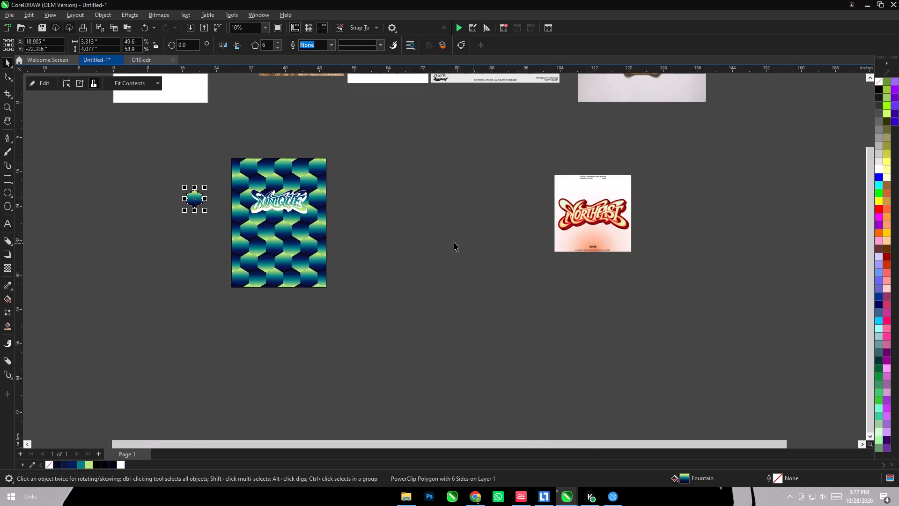
{"action": "scroll", "coordinate": [454, 242], "scroll_direction": "up", "scroll_amount": 1}
{"action": "scroll", "coordinate": [454, 242], "scroll_direction": "down", "scroll_amount": 3}
{"action": "left_click_drag", "start_coordinate": [574, 228], "coordinate": [597, 268]}
{"action": "scroll", "coordinate": [548, 263], "scroll_direction": "down", "scroll_amount": 4}
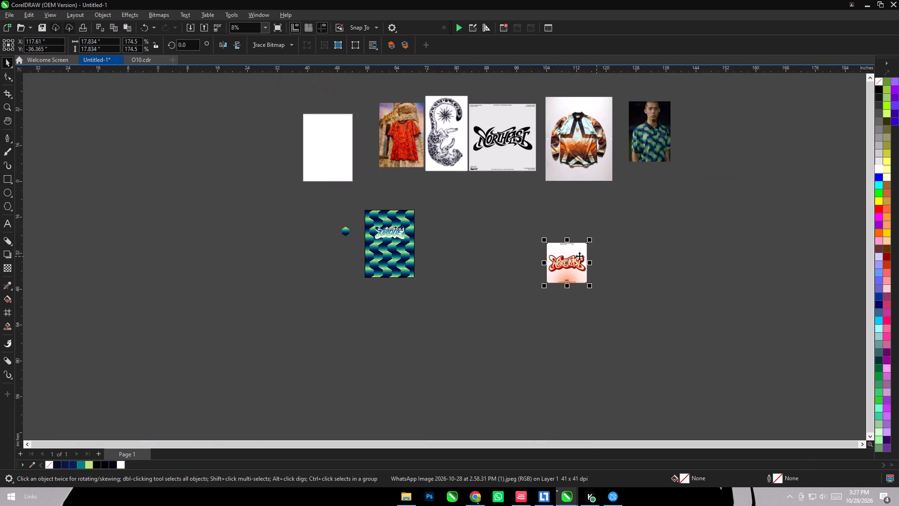
{"action": "left_click_drag", "start_coordinate": [584, 256], "coordinate": [292, 215]}
{"action": "scroll", "coordinate": [681, 253], "scroll_direction": "up", "scroll_amount": 1}
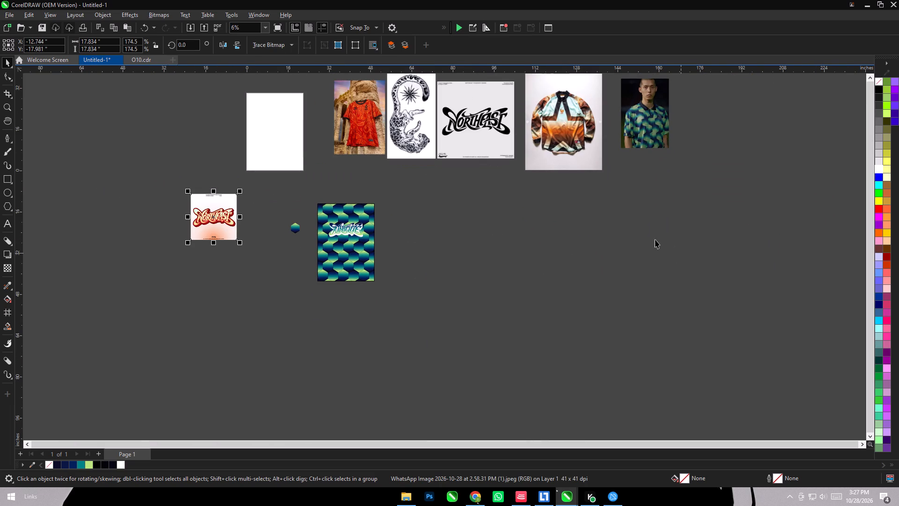
Switch to Chrome, browse the Pinterest home feed for design references, and examine the blue horse-riders engraving at full size.
{"action": "left_click", "coordinate": [474, 499]}
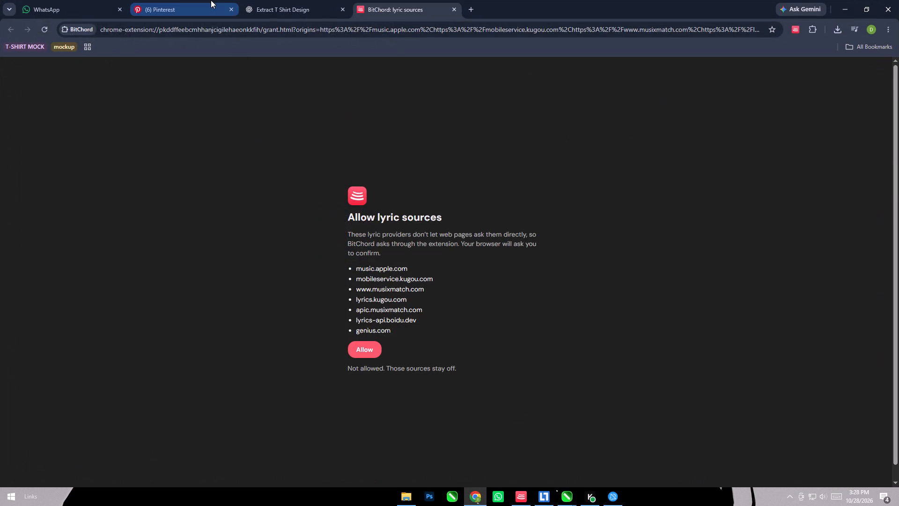
{"action": "left_click", "coordinate": [211, 0]}
{"action": "scroll", "coordinate": [474, 291], "scroll_direction": "down", "scroll_amount": 3}
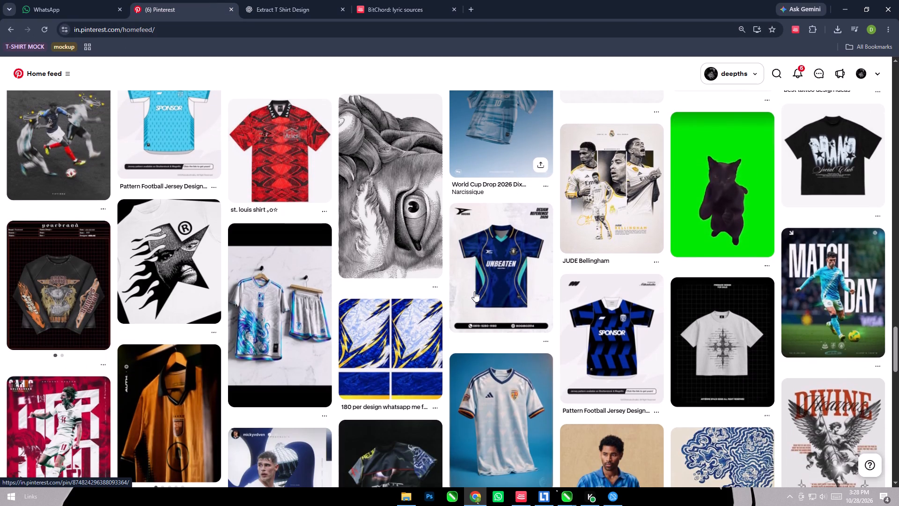
{"action": "scroll", "coordinate": [474, 283], "scroll_direction": "down", "scroll_amount": 5}
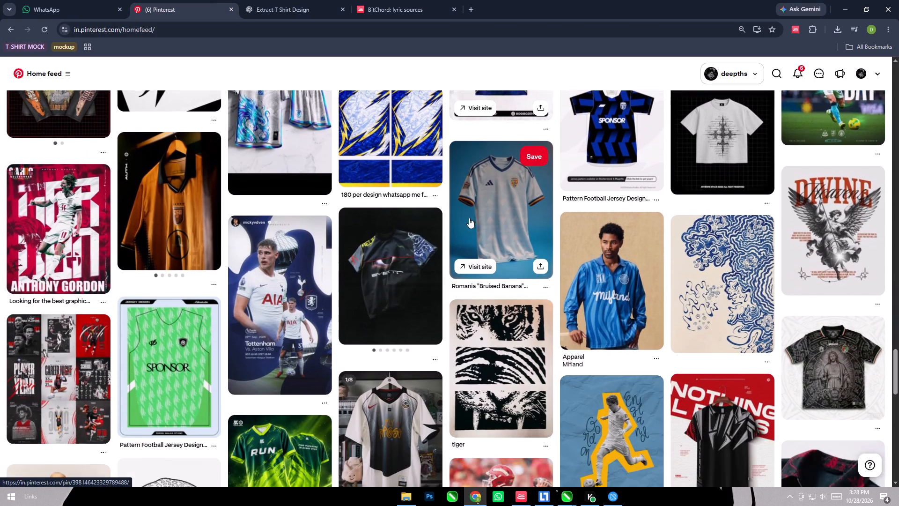
{"action": "scroll", "coordinate": [479, 372], "scroll_direction": "down", "scroll_amount": 6}
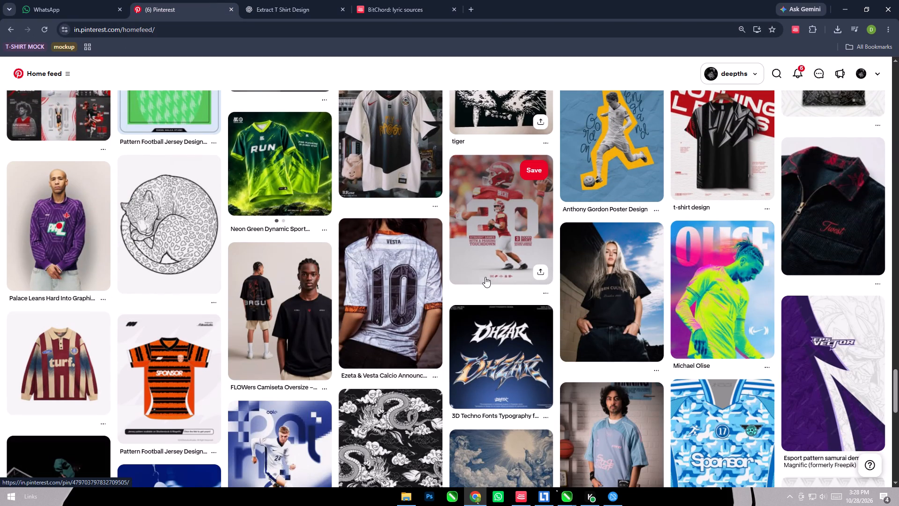
{"action": "scroll", "coordinate": [476, 265], "scroll_direction": "down", "scroll_amount": 3}
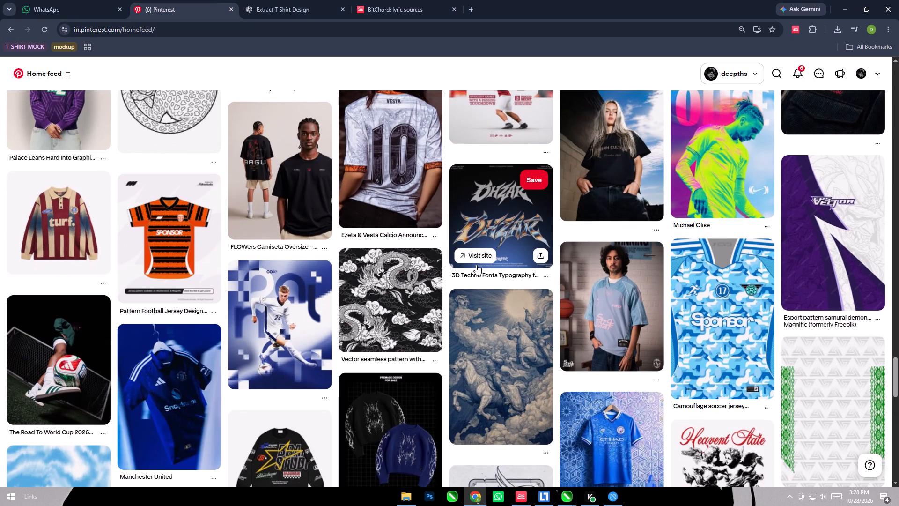
{"action": "scroll", "coordinate": [476, 265], "scroll_direction": "down", "scroll_amount": 5}
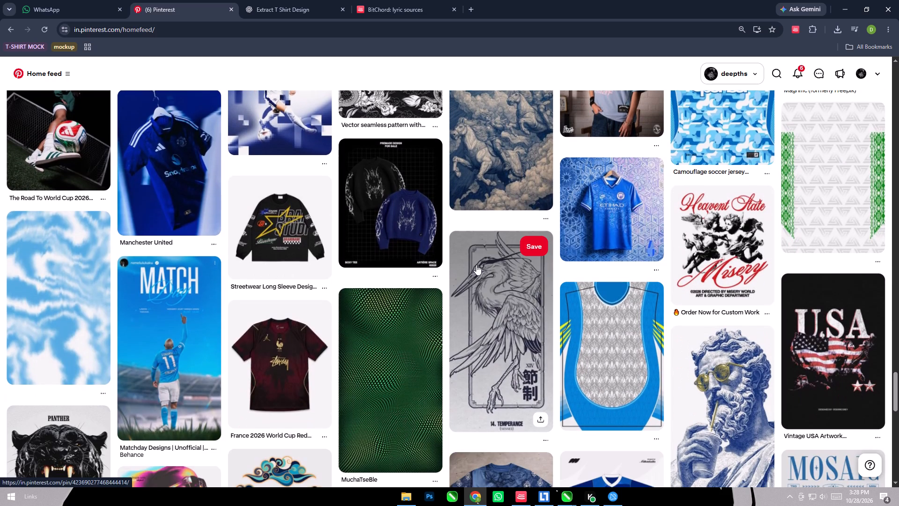
{"action": "scroll", "coordinate": [476, 265], "scroll_direction": "up", "scroll_amount": 2}
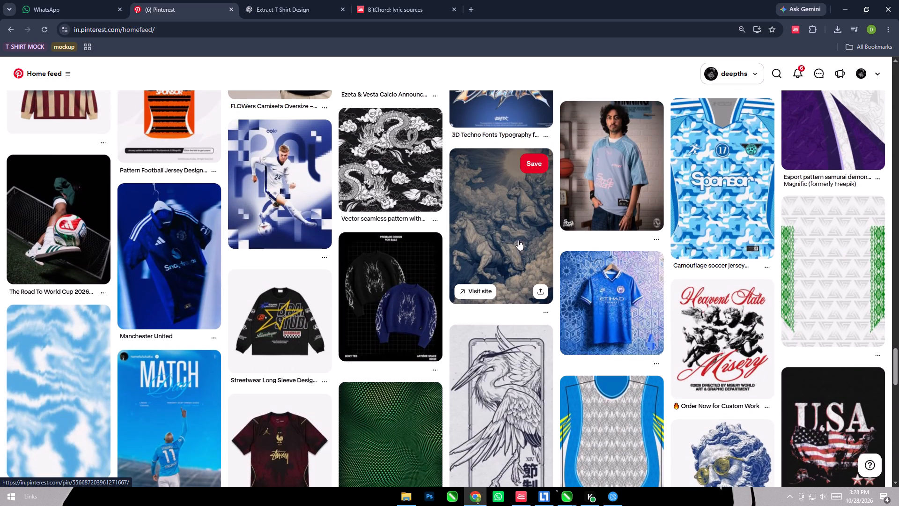
{"action": "left_click", "coordinate": [489, 290]}
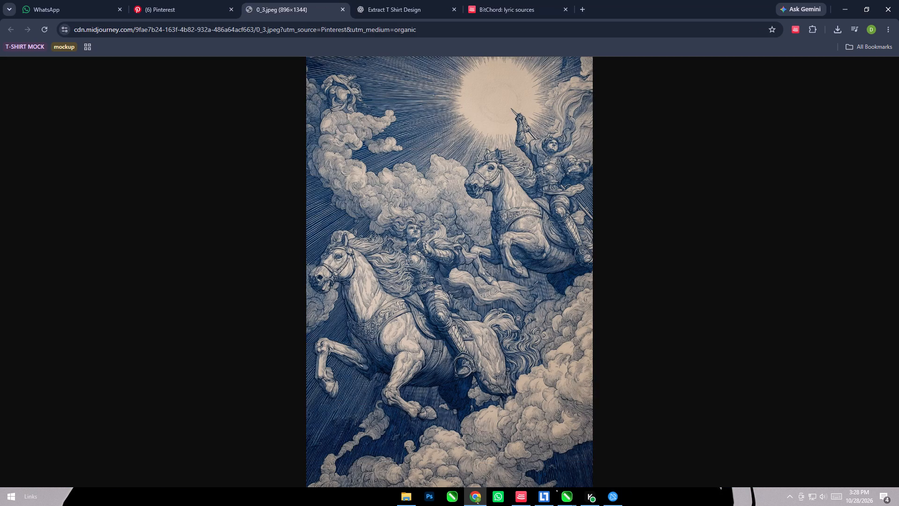
{"action": "left_click", "coordinate": [502, 245]}
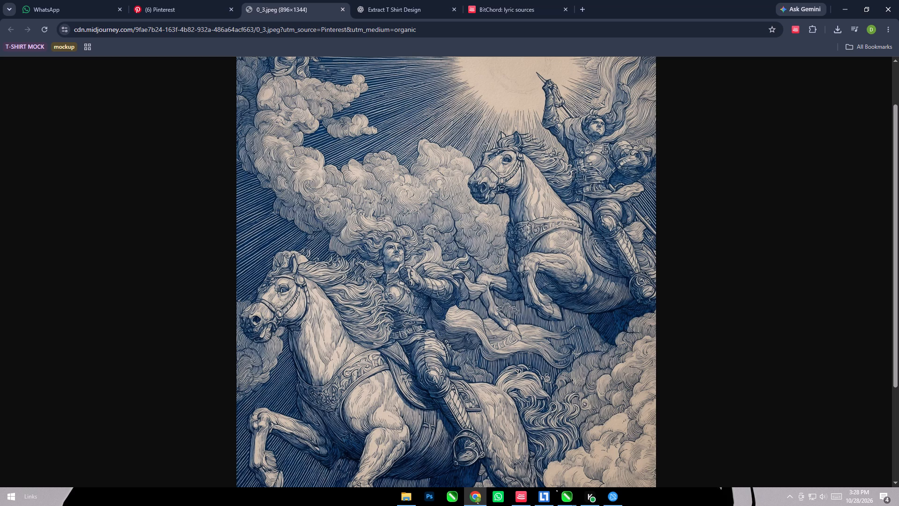
{"action": "scroll", "coordinate": [502, 245], "scroll_direction": "down", "scroll_amount": 6}
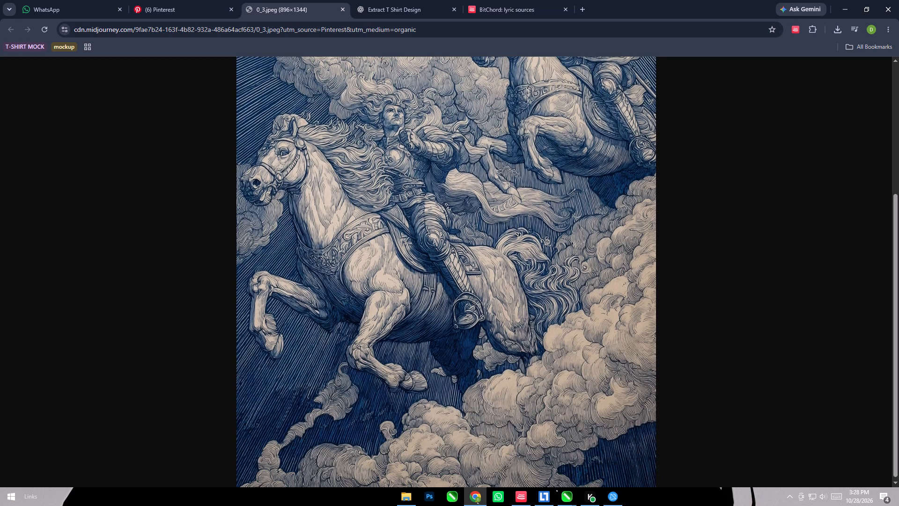
{"action": "left_click", "coordinate": [502, 245]}
Return to the Pinterest home feed and look further through it for jersey and pattern references.
{"action": "left_click", "coordinate": [194, 0]}
{"action": "scroll", "coordinate": [372, 274], "scroll_direction": "down", "scroll_amount": 3}
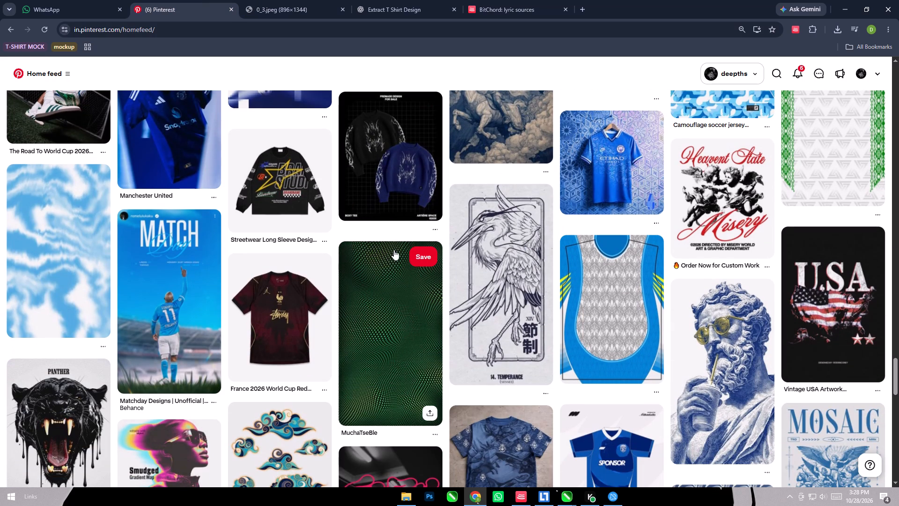
{"action": "scroll", "coordinate": [394, 250], "scroll_direction": "down", "scroll_amount": 6}
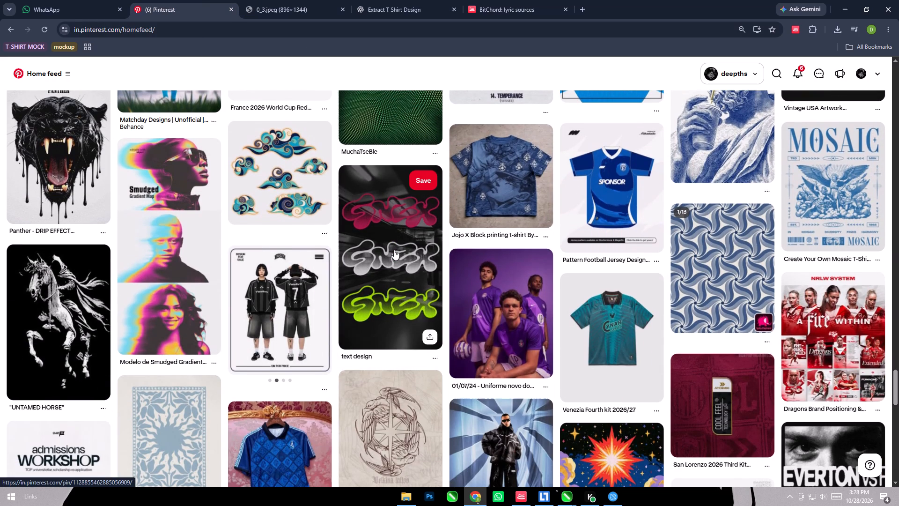
{"action": "scroll", "coordinate": [394, 250], "scroll_direction": "down", "scroll_amount": 5}
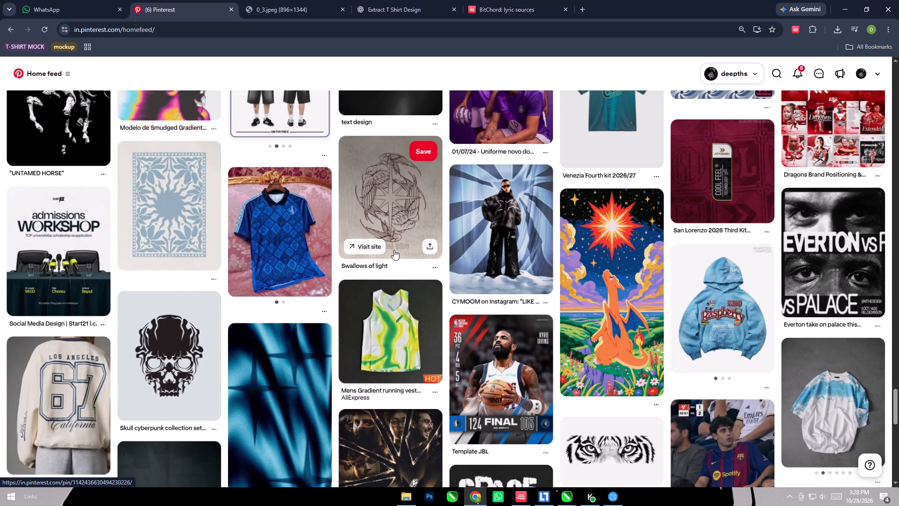
{"action": "left_click", "coordinate": [527, 501]}
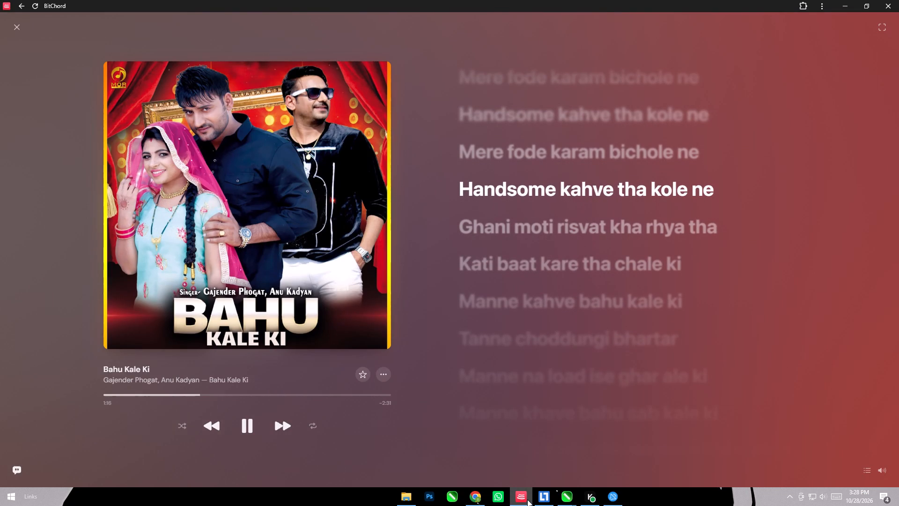
{"action": "left_click", "coordinate": [845, 0]}
{"action": "scroll", "coordinate": [586, 291], "scroll_direction": "down", "scroll_amount": 5}
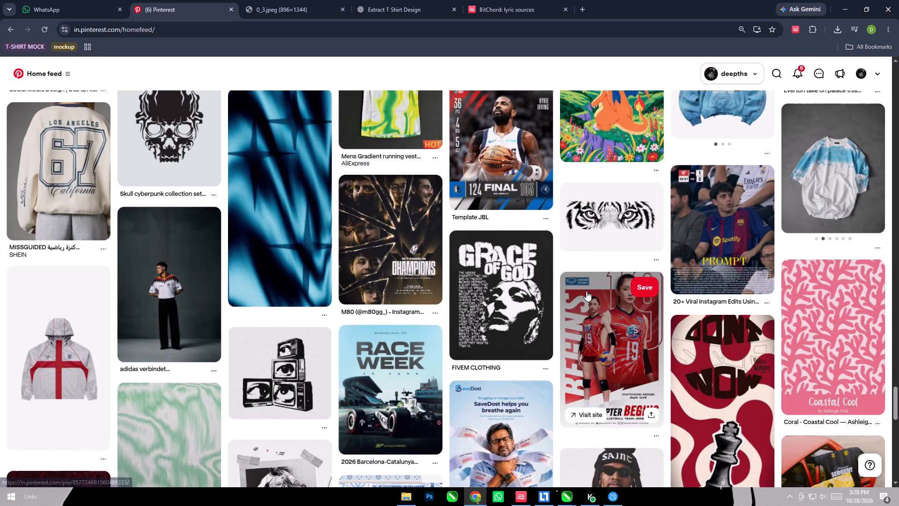
{"action": "scroll", "coordinate": [586, 291], "scroll_direction": "down", "scroll_amount": 6}
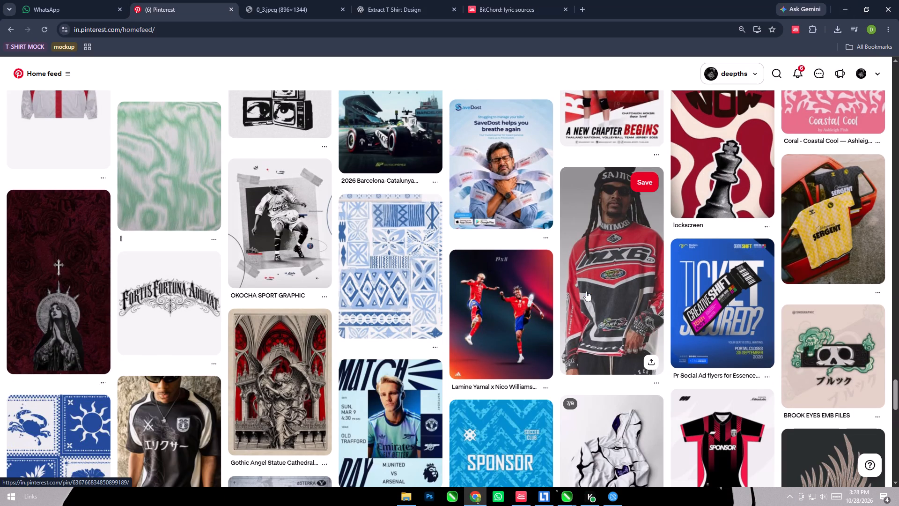
{"action": "scroll", "coordinate": [586, 291], "scroll_direction": "down", "scroll_amount": 3}
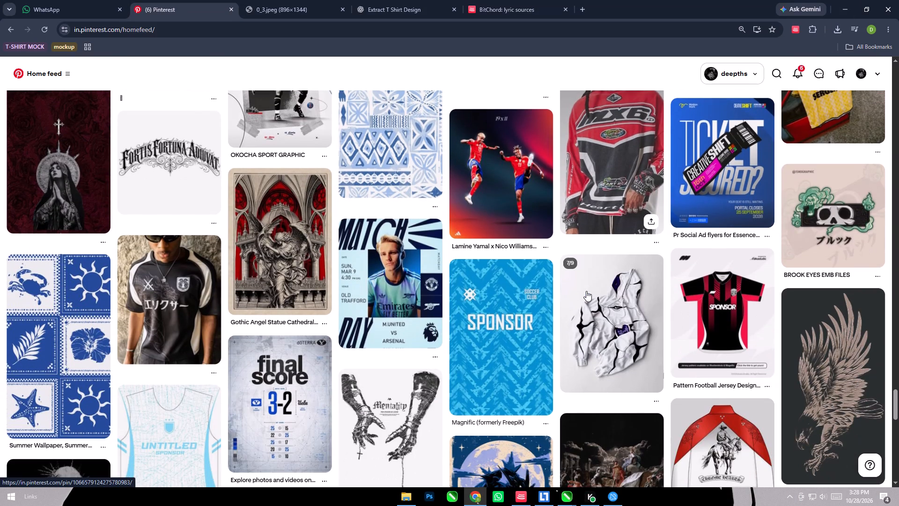
{"action": "scroll", "coordinate": [586, 291], "scroll_direction": "down", "scroll_amount": 4}
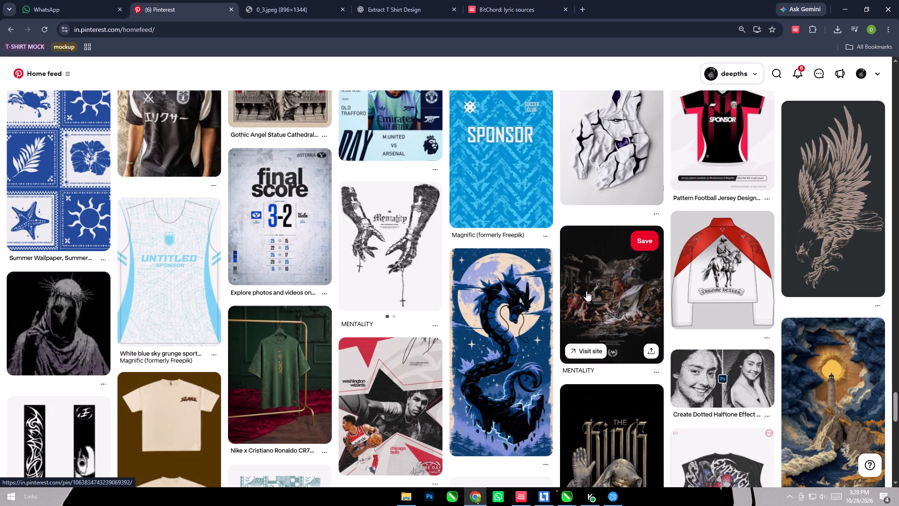
Copy the image from the white and sky-blue grunge sport jersey pin and paste it into the Untitled-1 document in CorelDRAW.
{"action": "left_click", "coordinate": [191, 275]}
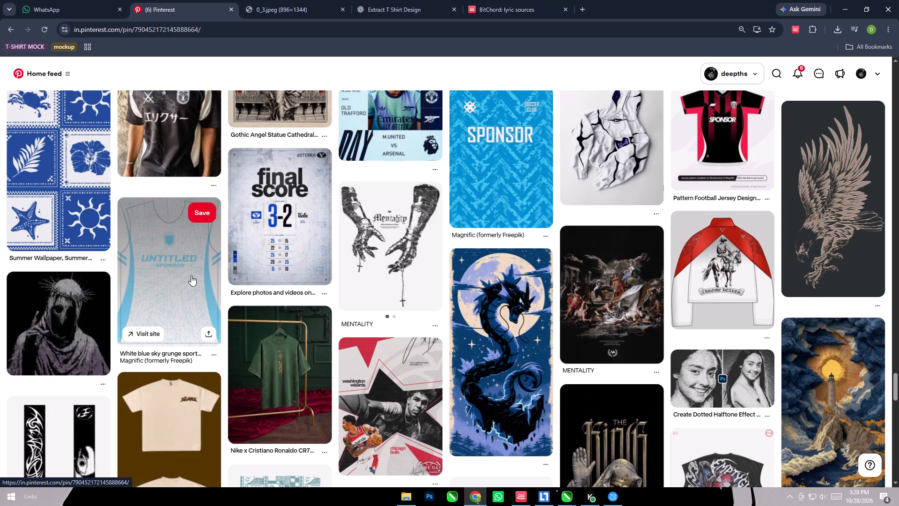
{"action": "right_click", "coordinate": [170, 236]}
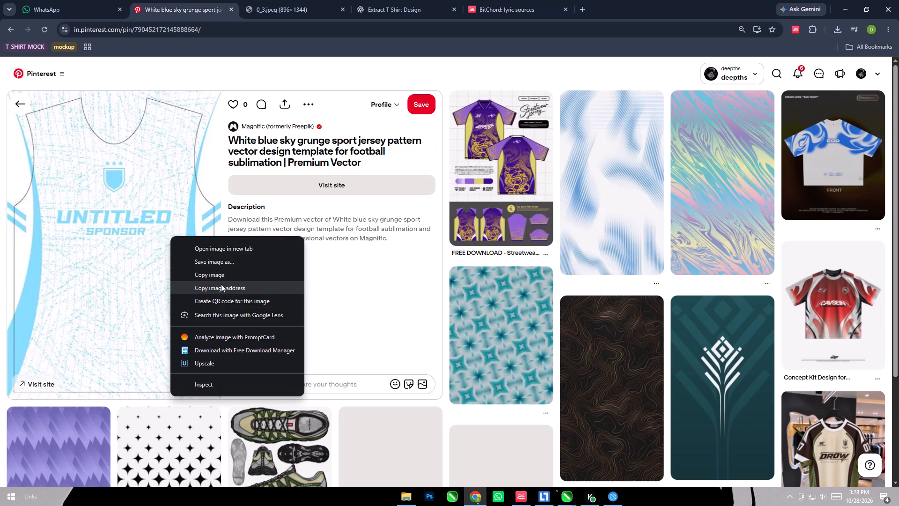
{"action": "left_click", "coordinate": [221, 279]}
{"action": "left_click", "coordinate": [840, 7]}
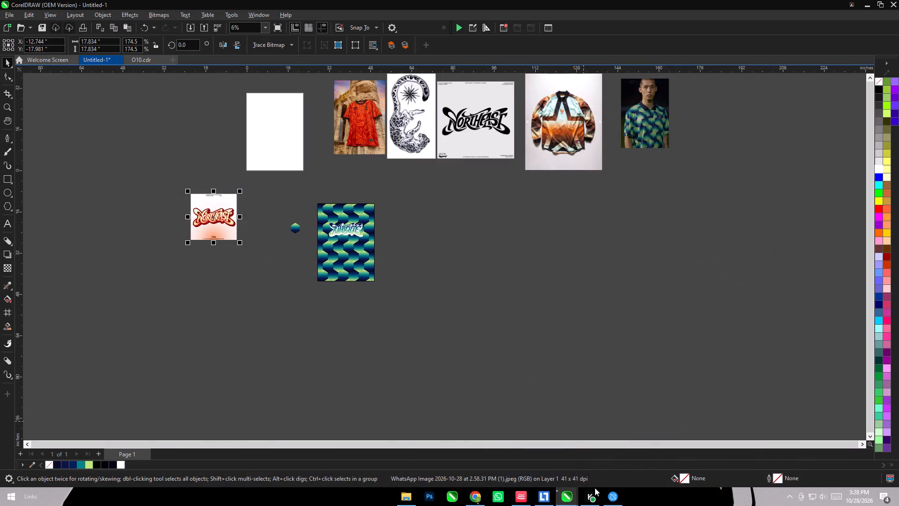
{"action": "scroll", "coordinate": [311, 270], "scroll_direction": "up", "scroll_amount": 7}
{"action": "right_click", "coordinate": [486, 161]}
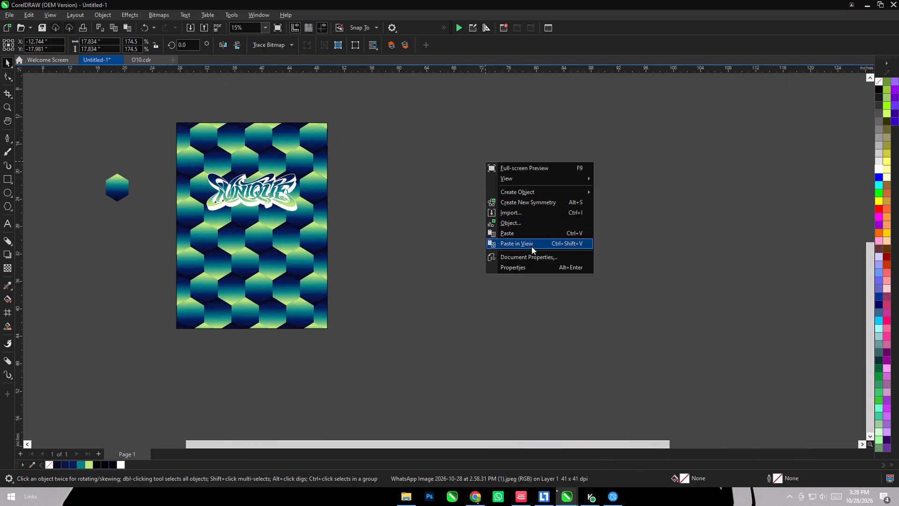
{"action": "left_click", "coordinate": [531, 246]}
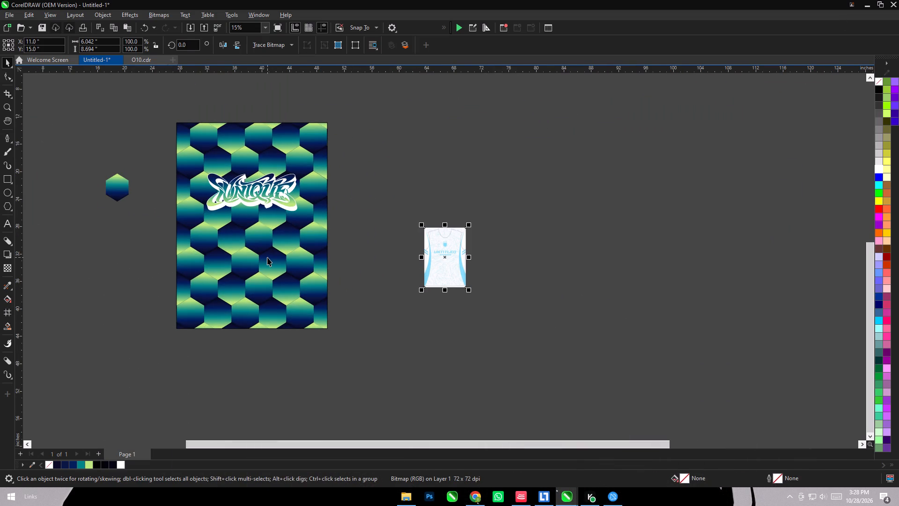
Resize the pasted jersey image to 22 × 30 inches and place it beside the UNIQUE design, at about X 62.5, Y -28.3 inches.
{"action": "key", "text": "ctrl+4"}
{"action": "left_click", "coordinate": [583, 254]}
{"action": "left_click_drag", "start_coordinate": [483, 246], "coordinate": [454, 217]}
Draw a vertical Pen line about 37 inches long through the jersey image and centre it horizontally on the image.
{"action": "left_click", "coordinate": [9, 140]}
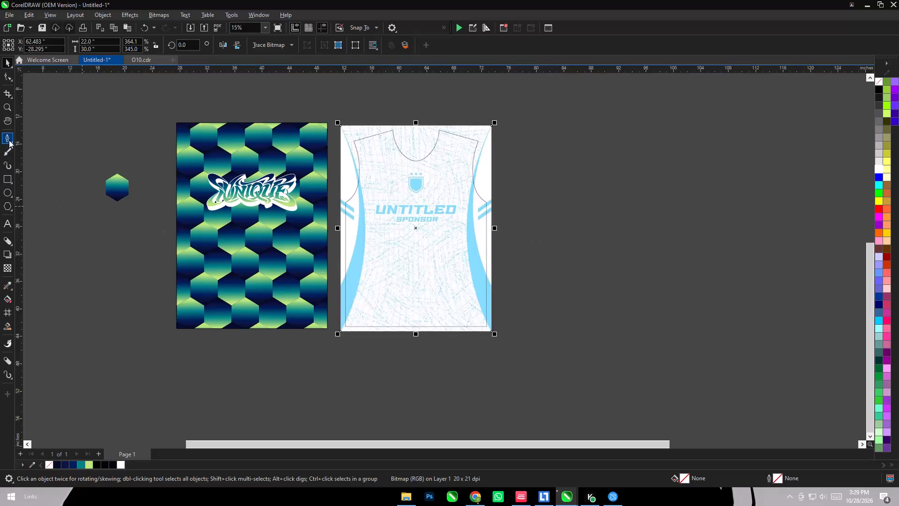
{"action": "left_click", "coordinate": [412, 105]}
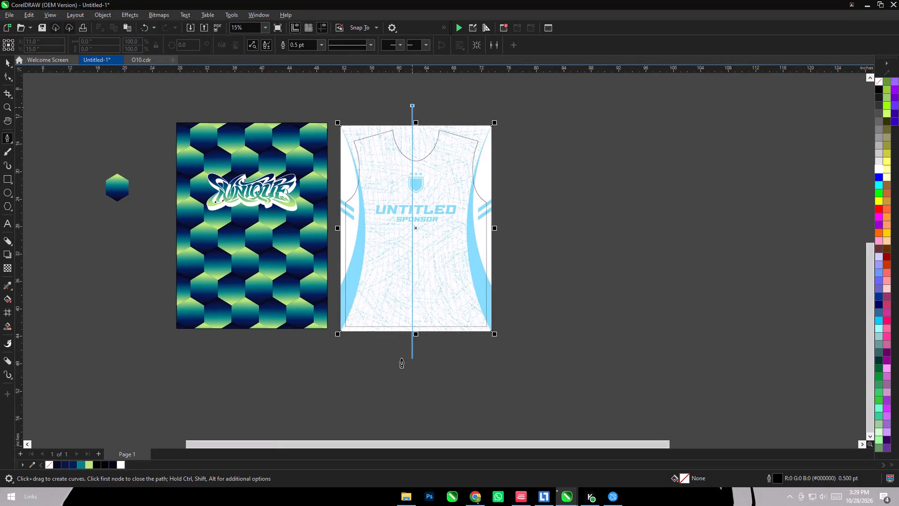
{"action": "left_click", "coordinate": [401, 358], "text": "shift"}
{"action": "left_click", "coordinate": [8, 58]}
{"action": "left_click", "coordinate": [430, 210], "text": "shift"}
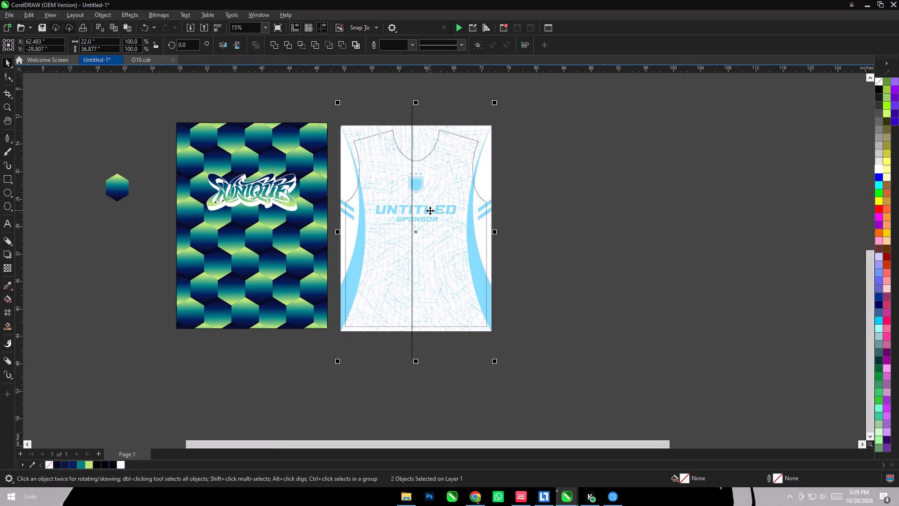
{"action": "key", "text": "c"}
{"action": "left_click", "coordinate": [692, 246]}
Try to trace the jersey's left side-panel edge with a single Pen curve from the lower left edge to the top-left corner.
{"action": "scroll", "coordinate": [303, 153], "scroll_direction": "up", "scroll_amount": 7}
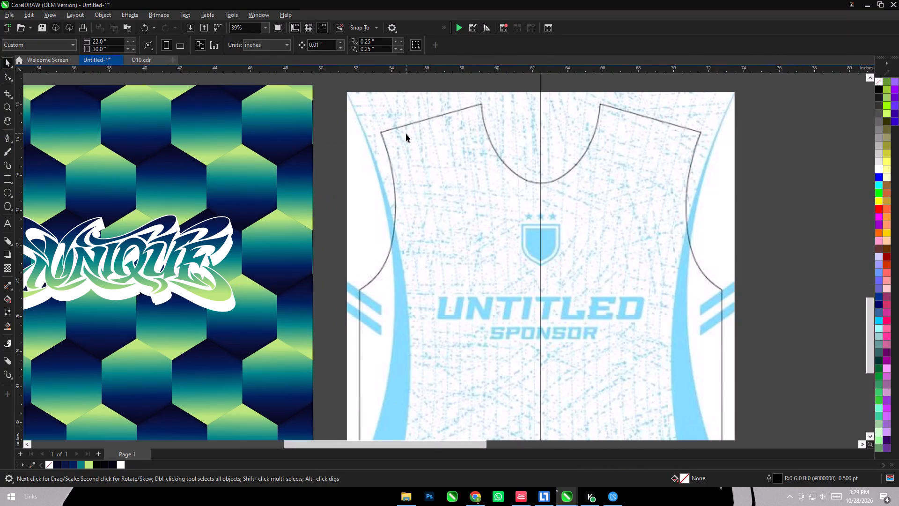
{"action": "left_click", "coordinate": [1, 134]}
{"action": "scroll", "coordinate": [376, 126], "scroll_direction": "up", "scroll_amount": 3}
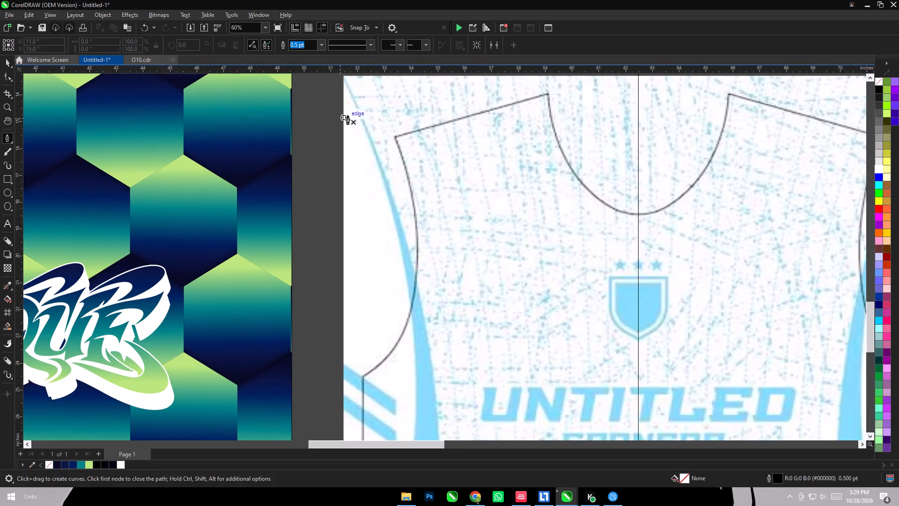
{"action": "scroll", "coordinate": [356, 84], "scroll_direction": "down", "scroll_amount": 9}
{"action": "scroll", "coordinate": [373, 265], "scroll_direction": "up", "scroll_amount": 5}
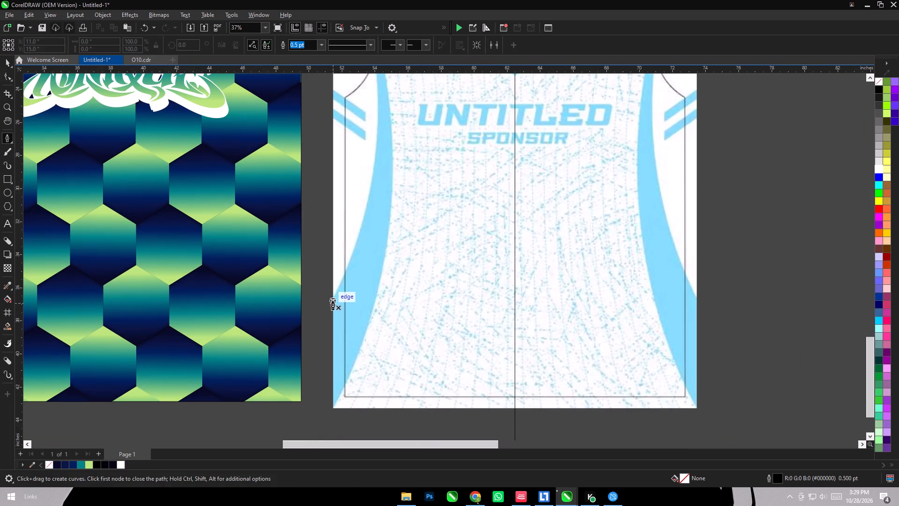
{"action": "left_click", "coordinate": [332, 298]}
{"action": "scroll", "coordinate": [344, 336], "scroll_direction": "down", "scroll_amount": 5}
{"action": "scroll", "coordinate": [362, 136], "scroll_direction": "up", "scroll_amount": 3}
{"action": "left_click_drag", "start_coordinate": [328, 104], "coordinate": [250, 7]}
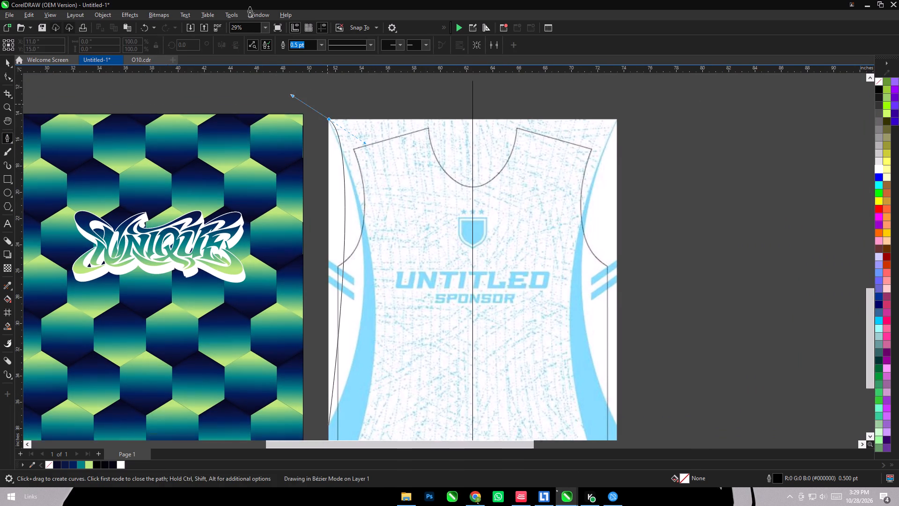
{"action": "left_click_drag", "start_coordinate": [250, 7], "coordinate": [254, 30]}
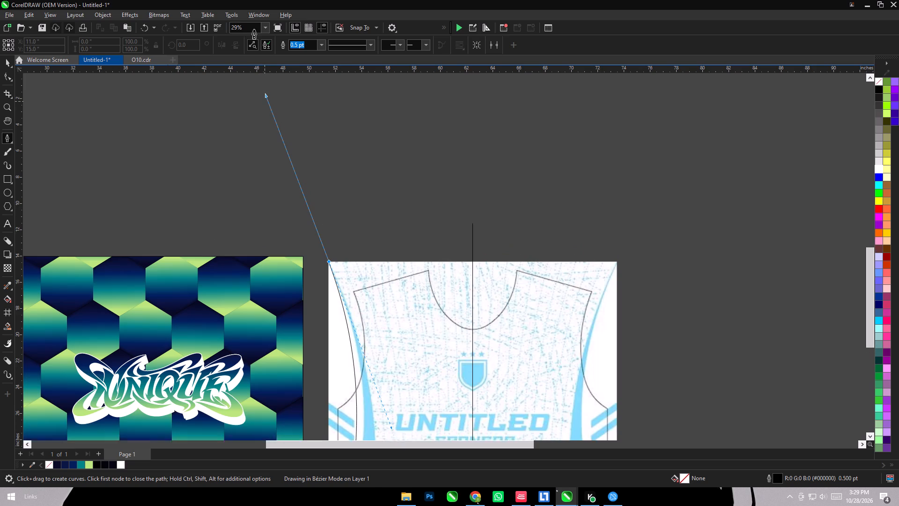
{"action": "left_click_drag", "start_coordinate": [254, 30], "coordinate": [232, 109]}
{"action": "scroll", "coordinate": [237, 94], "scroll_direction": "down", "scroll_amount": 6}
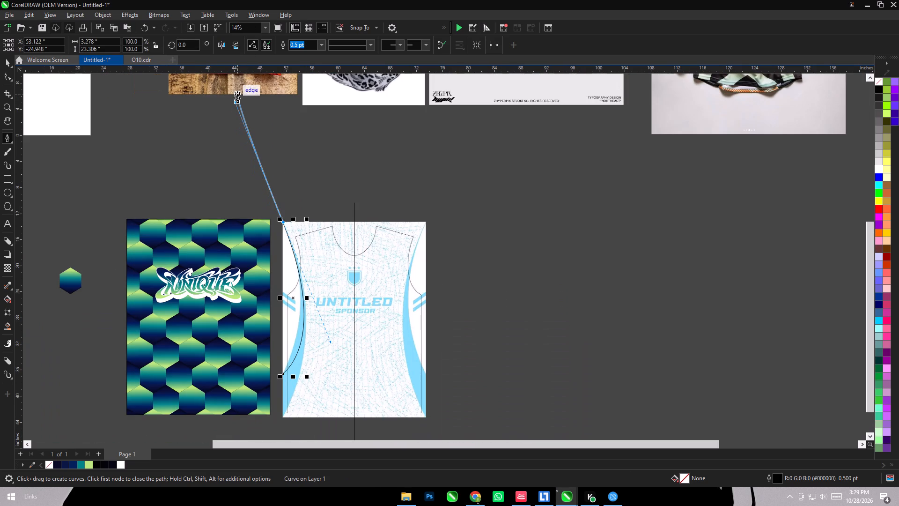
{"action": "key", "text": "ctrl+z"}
Trace the outer edge of the jersey's left blue side panel with a Pen curve about 23.1 inches tall, starting at the image's top-left corner.
{"action": "scroll", "coordinate": [291, 255], "scroll_direction": "up", "scroll_amount": 5}
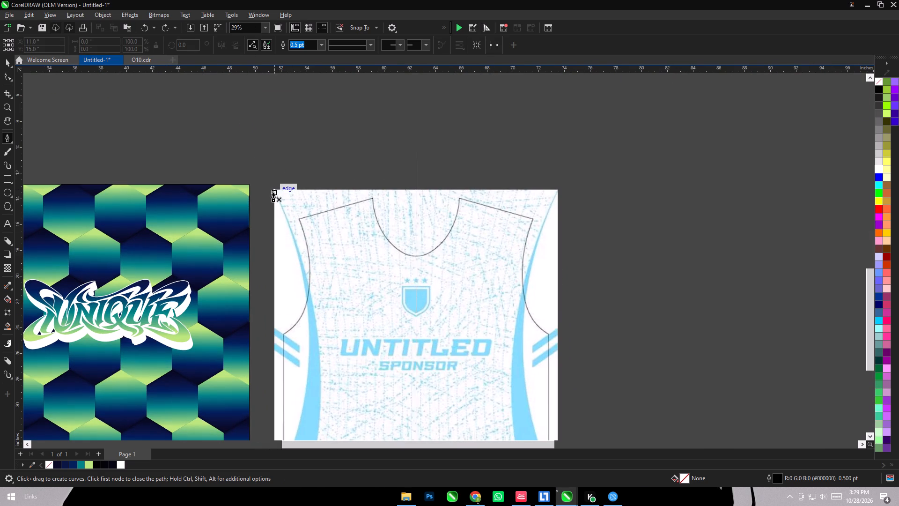
{"action": "left_click", "coordinate": [273, 189]}
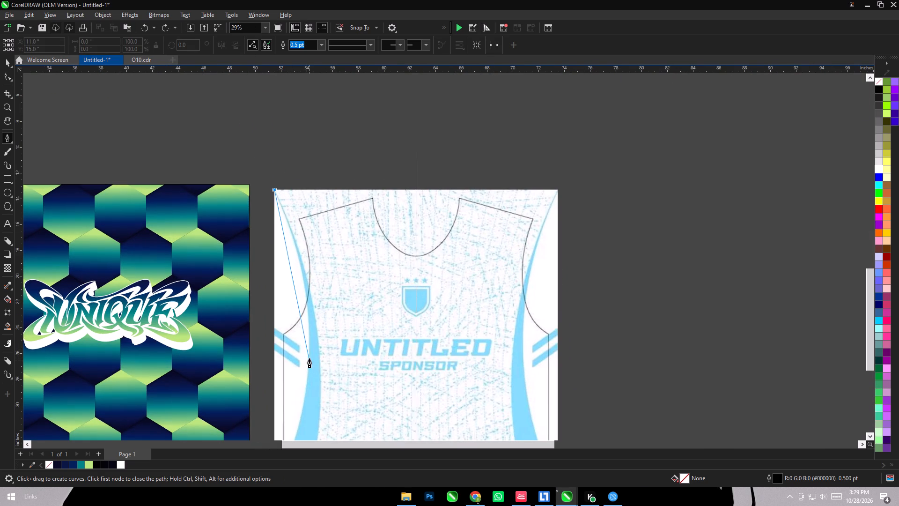
{"action": "left_click_drag", "start_coordinate": [309, 360], "coordinate": [306, 419]}
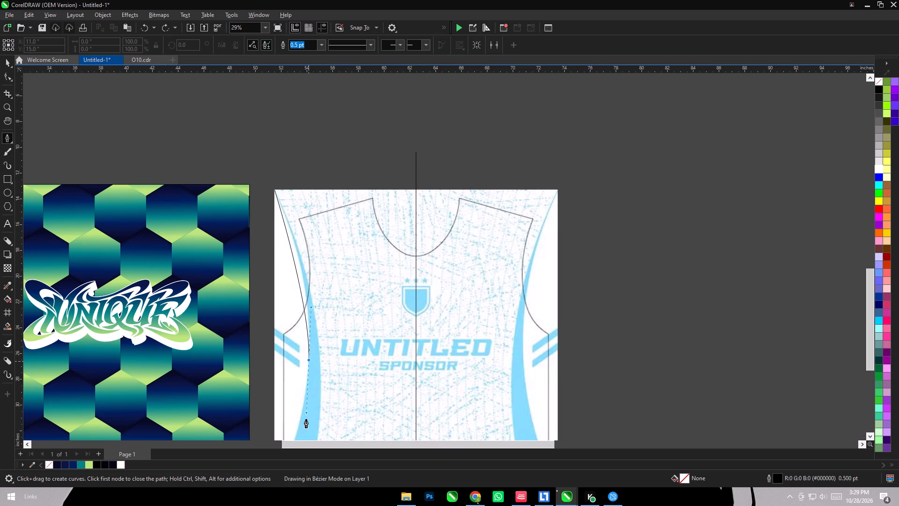
{"action": "left_click_drag", "start_coordinate": [306, 419], "coordinate": [301, 385]}
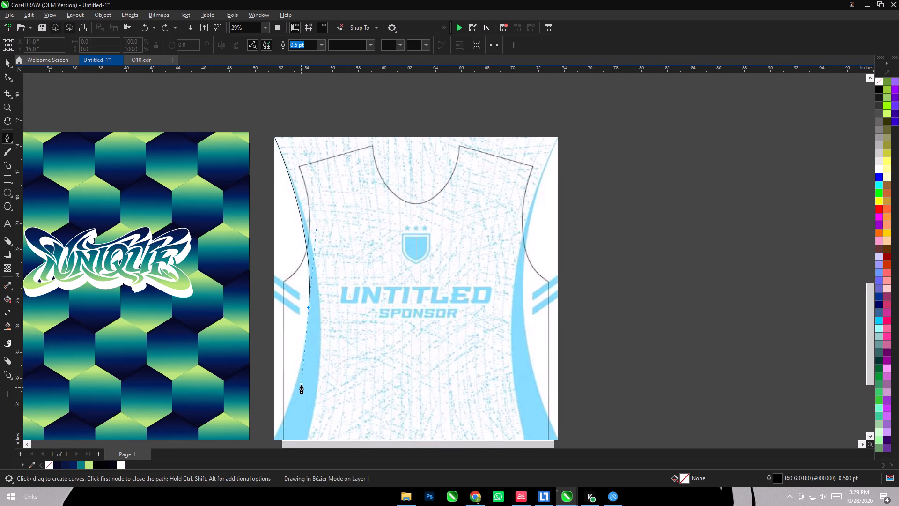
{"action": "left_click_drag", "start_coordinate": [301, 385], "coordinate": [302, 391]}
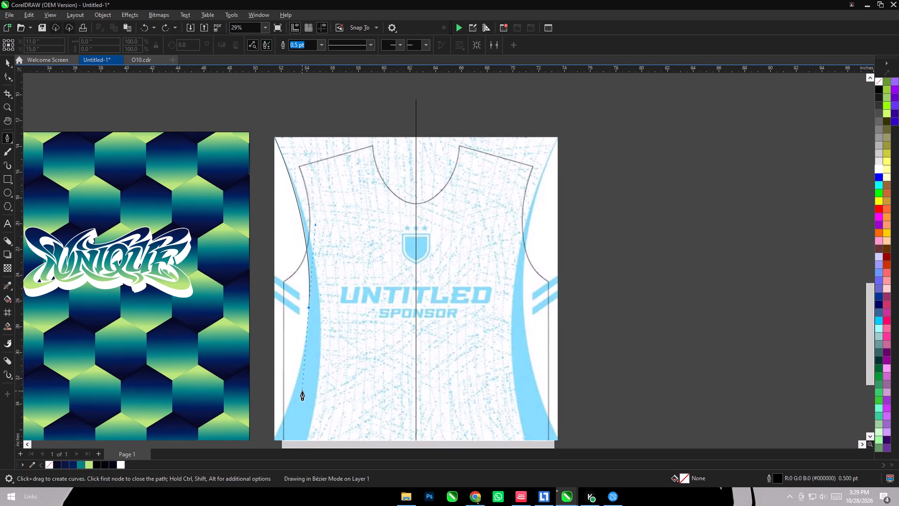
{"action": "left_click_drag", "start_coordinate": [302, 391], "coordinate": [302, 387]}
{"action": "left_click", "coordinate": [306, 310], "text": "alt"}
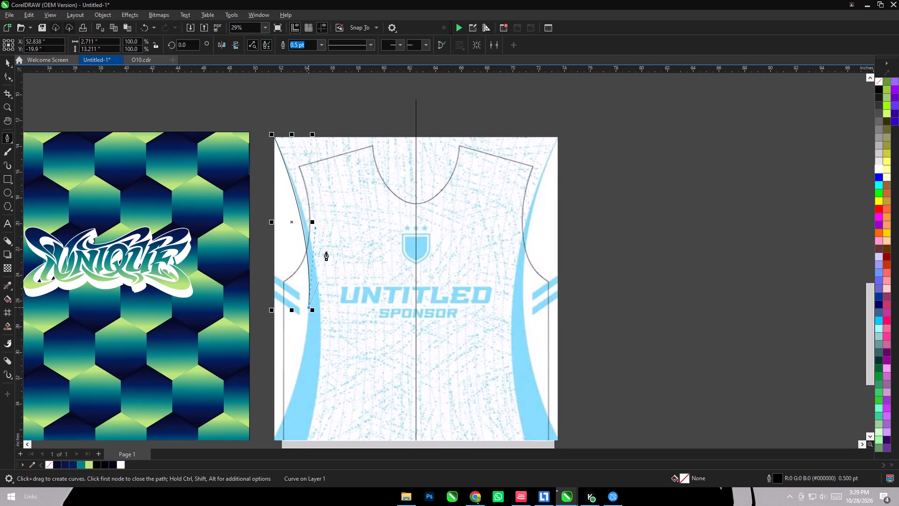
{"action": "scroll", "coordinate": [329, 239], "scroll_direction": "down", "scroll_amount": 4}
{"action": "scroll", "coordinate": [297, 356], "scroll_direction": "up", "scroll_amount": 5}
{"action": "left_click_drag", "start_coordinate": [294, 357], "coordinate": [245, 406]}
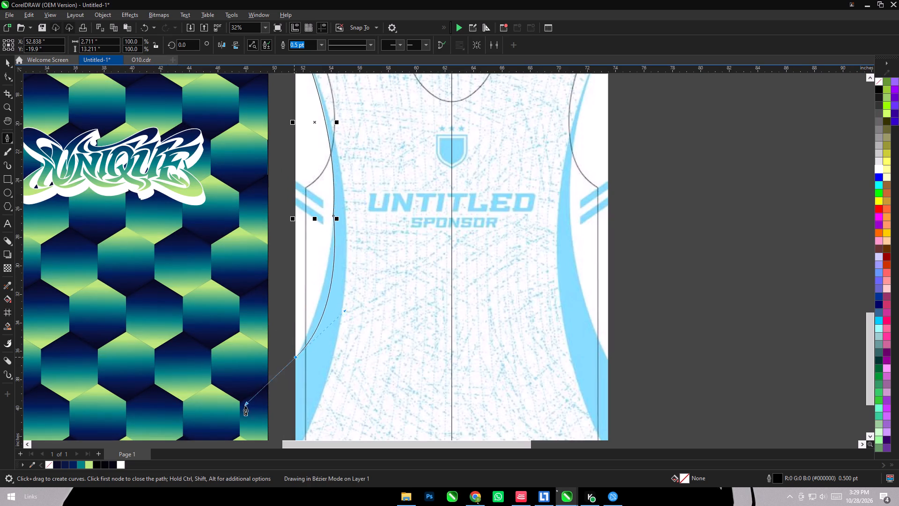
{"action": "left_click_drag", "start_coordinate": [245, 406], "coordinate": [261, 381]}
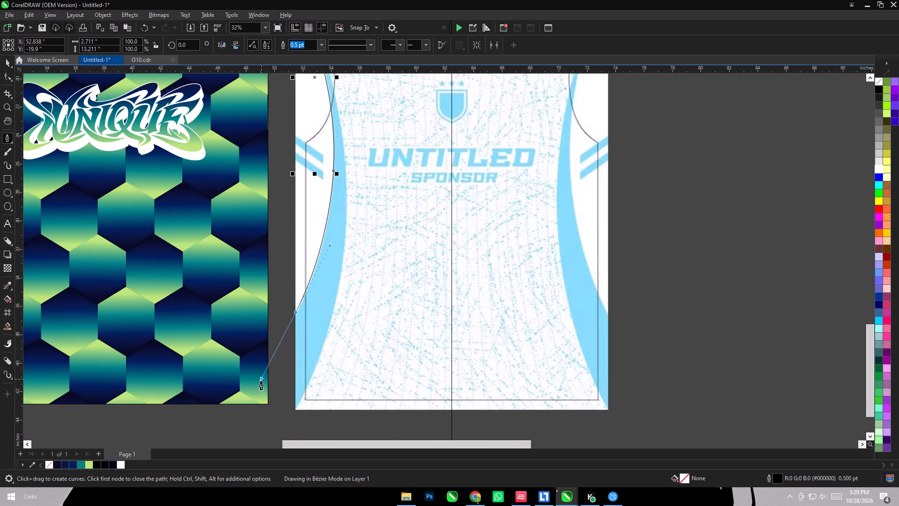
{"action": "left_click_drag", "start_coordinate": [261, 381], "coordinate": [258, 379]}
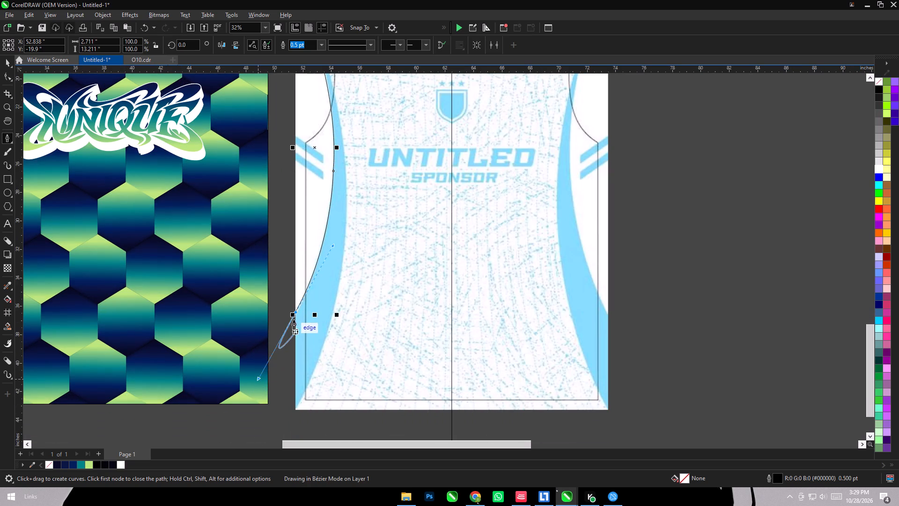
Close the side-panel curve through the image's bottom-left corner and back along the inner edge, forming a shape about 3.67 × 30 inches.
{"action": "left_click", "coordinate": [294, 312], "text": "alt"}
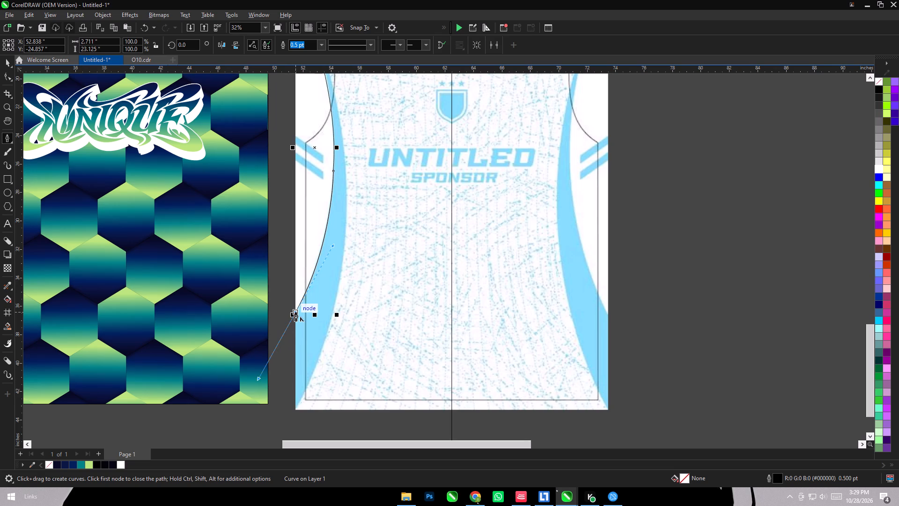
{"action": "left_click", "coordinate": [295, 312], "text": "alt"}
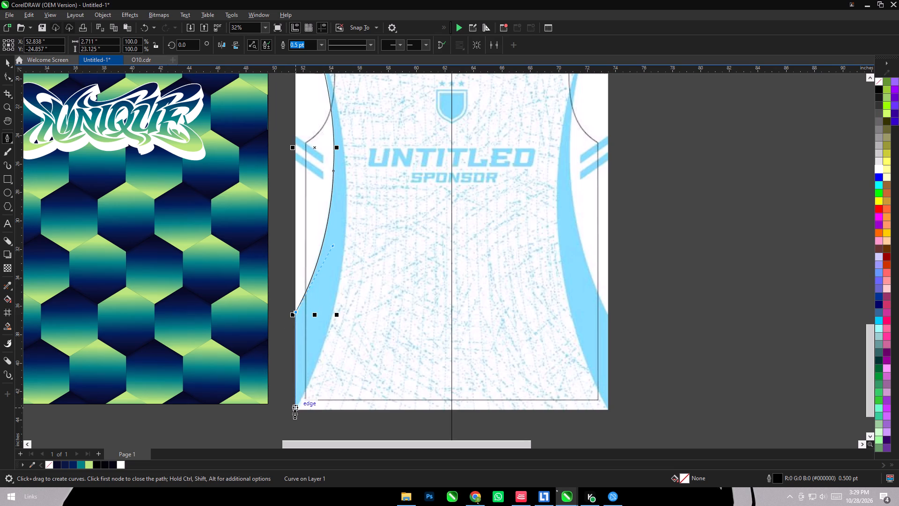
{"action": "left_click", "coordinate": [294, 412], "text": "shift"}
{"action": "scroll", "coordinate": [296, 408], "scroll_direction": "down", "scroll_amount": 4}
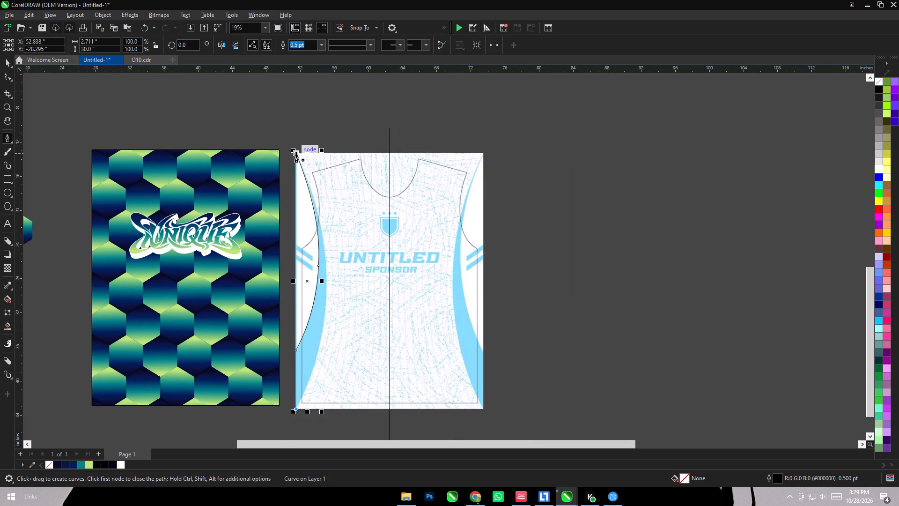
{"action": "left_click_drag", "start_coordinate": [296, 153], "coordinate": [366, 306]}
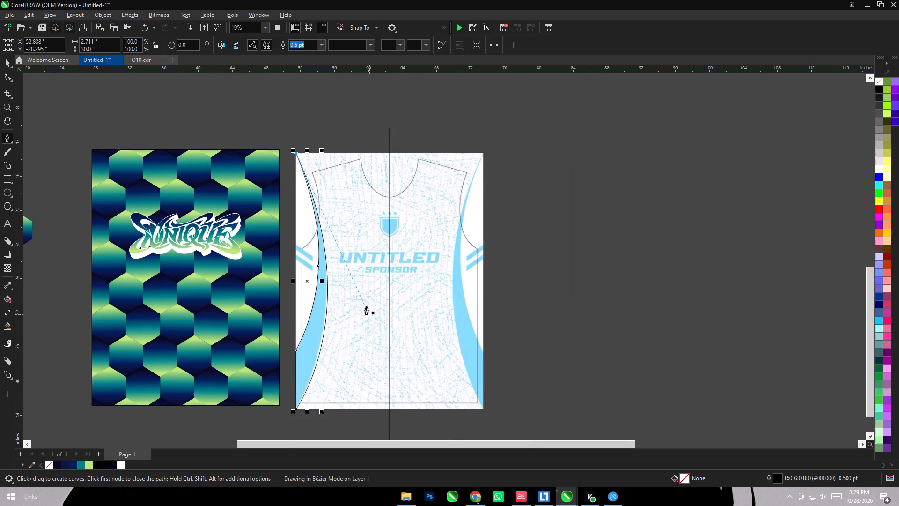
{"action": "left_click_drag", "start_coordinate": [366, 306], "coordinate": [366, 305]}
{"action": "left_click", "coordinate": [366, 305]}
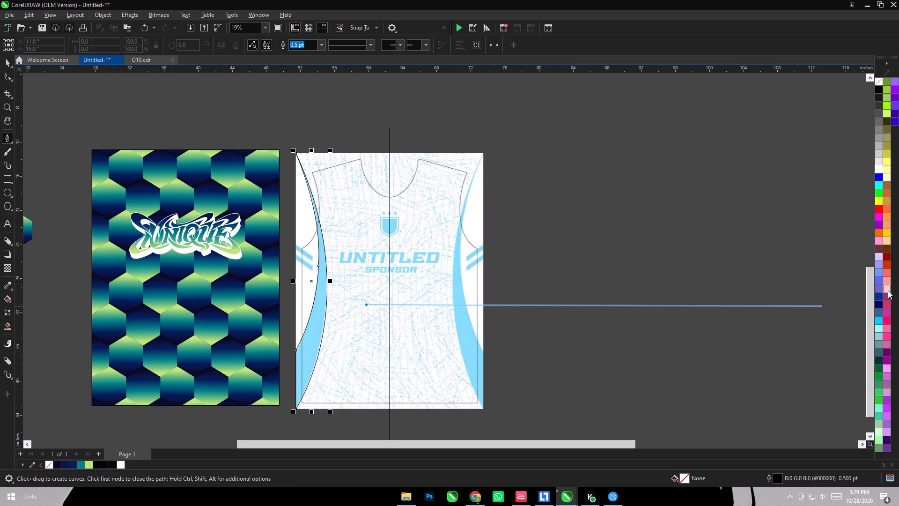
{"action": "key", "text": "Escape"}
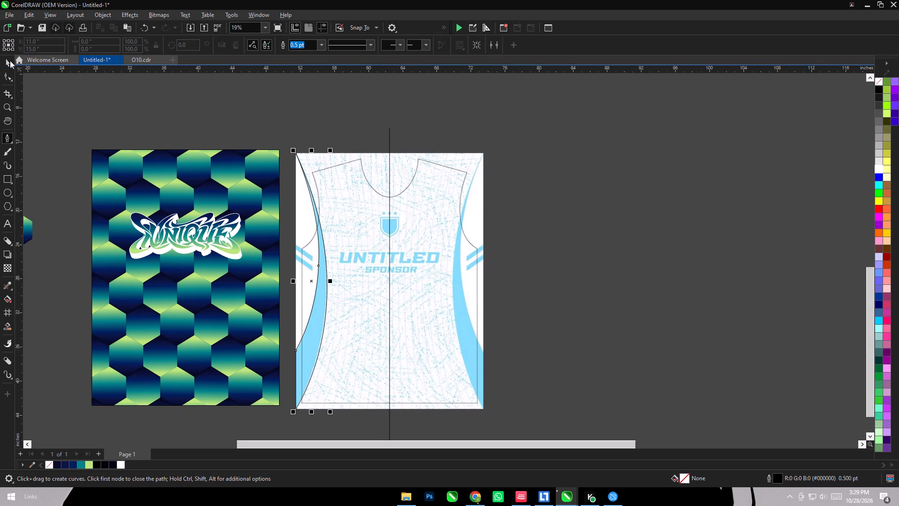
Fill the traced side panel with light green (#B9E679) and remove its outline.
{"action": "left_click", "coordinate": [10, 60]}
{"action": "left_click", "coordinate": [90, 464]}
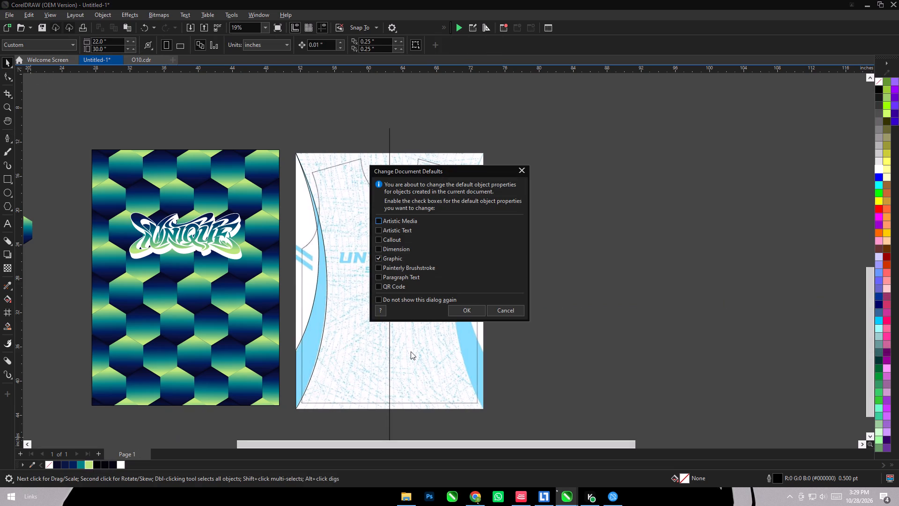
{"action": "left_click", "coordinate": [506, 308]}
{"action": "left_click", "coordinate": [312, 329]}
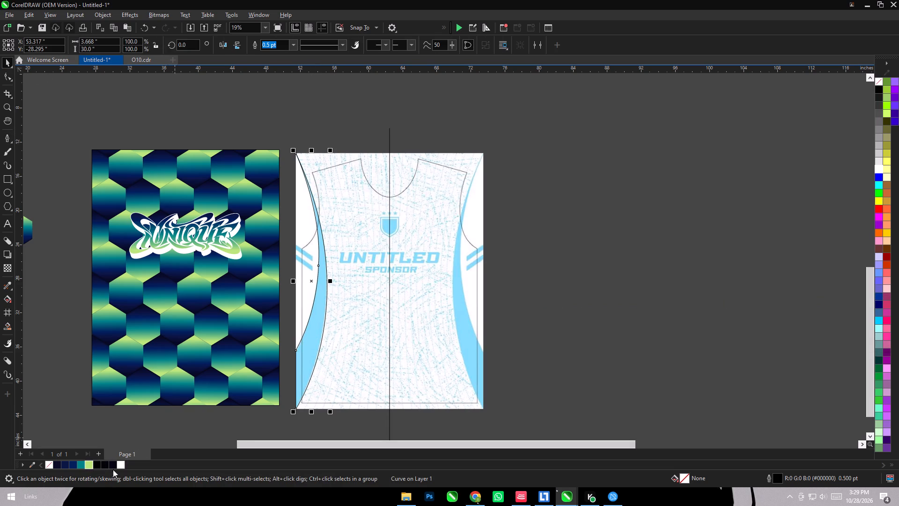
{"action": "left_click", "coordinate": [90, 462]}
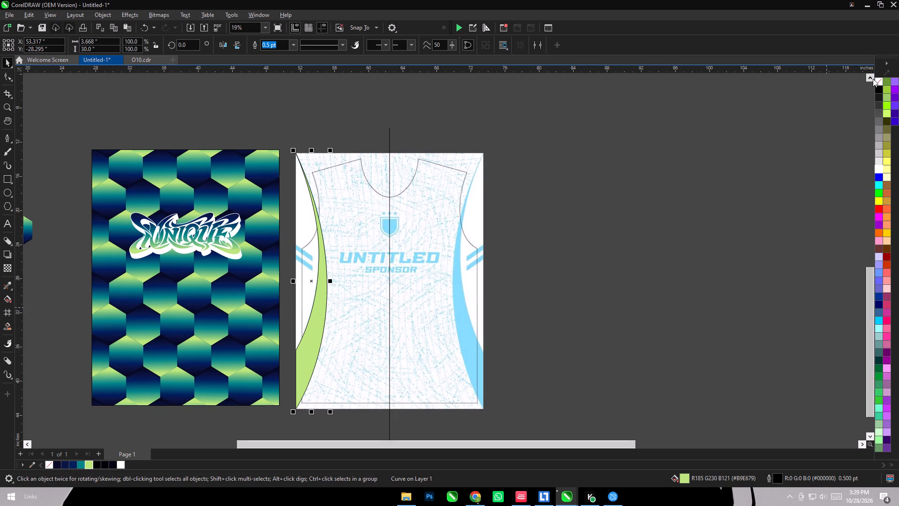
{"action": "right_click", "coordinate": [878, 80]}
{"action": "left_click", "coordinate": [671, 200]}
Align the green side panel to the left edge of the UNIQUE hexagon design.
{"action": "scroll", "coordinate": [284, 240], "scroll_direction": "up", "scroll_amount": 3}
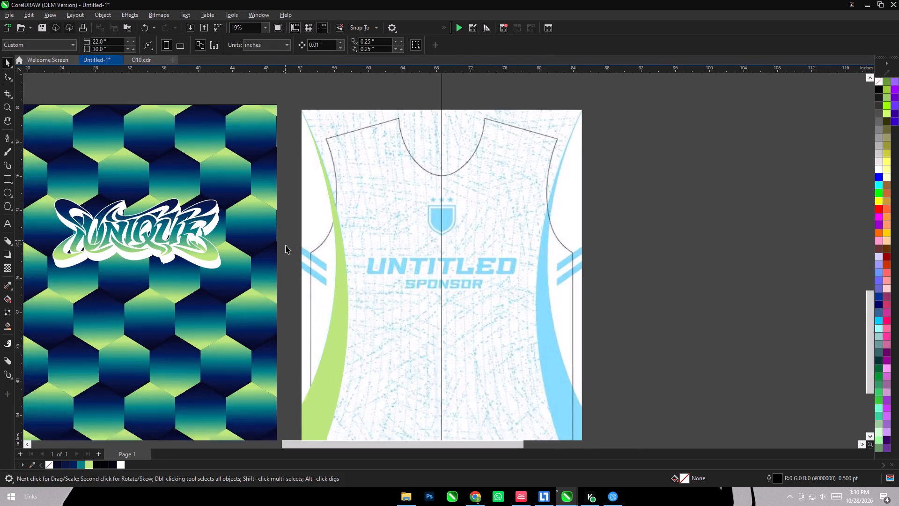
{"action": "scroll", "coordinate": [286, 245], "scroll_direction": "up", "scroll_amount": 6}
{"action": "scroll", "coordinate": [318, 260], "scroll_direction": "down", "scroll_amount": 7}
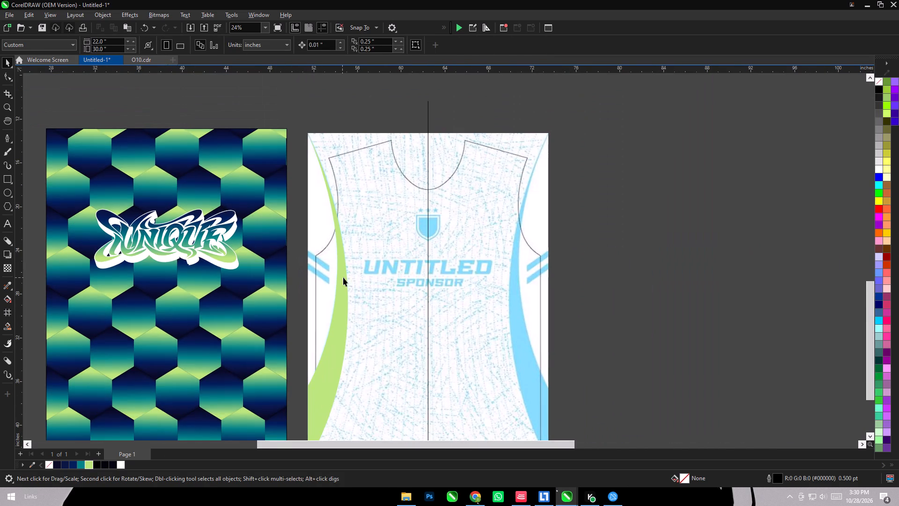
{"action": "left_click", "coordinate": [343, 277]}
{"action": "left_click", "coordinate": [282, 301], "text": "shift"}
{"action": "key", "text": "l"}
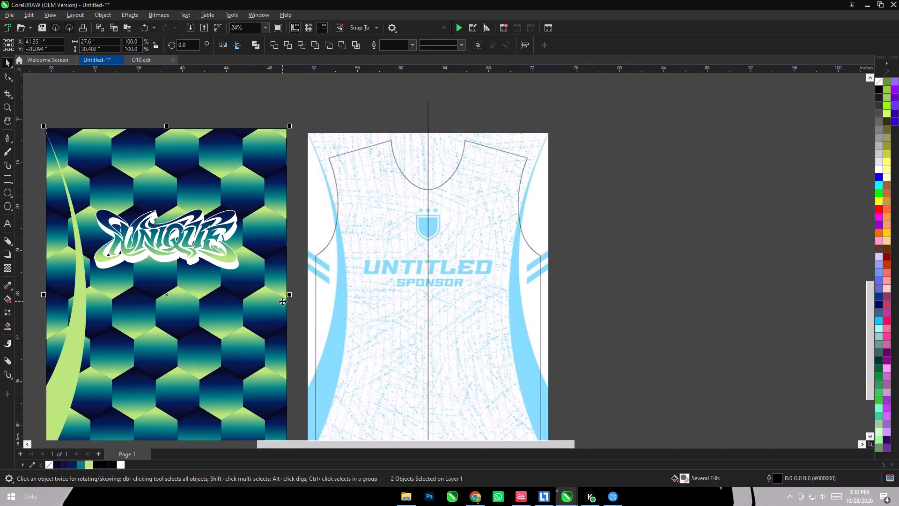
{"action": "left_click", "coordinate": [244, 85]}
Create a horizontally mirrored copy of the green side panel and align it to the right edge of the UNIQUE design.
{"action": "scroll", "coordinate": [268, 117], "scroll_direction": "down", "scroll_amount": 5}
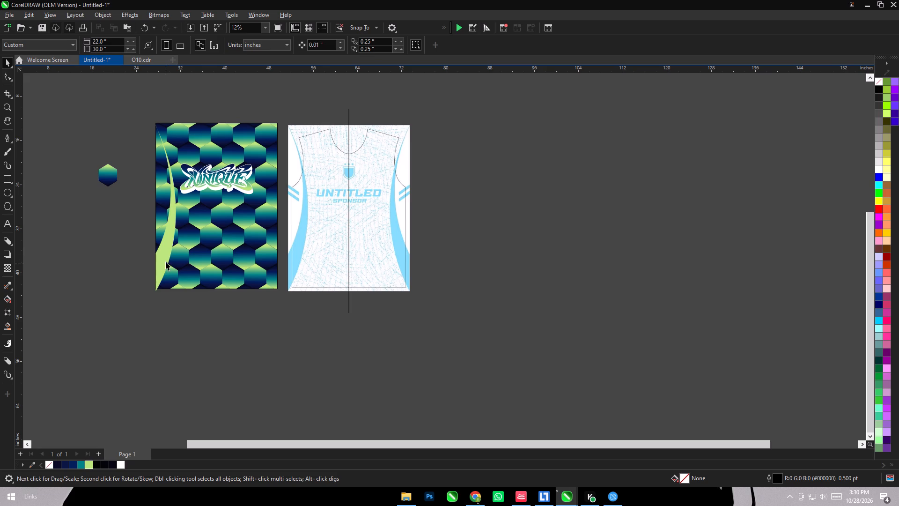
{"action": "left_click", "coordinate": [166, 261]}
{"action": "left_click_drag", "start_coordinate": [153, 207], "coordinate": [189, 207], "text": "ctrl+alt"}
{"action": "right_click", "coordinate": [189, 207], "text": "ctrl+alt"}
{"action": "left_click", "coordinate": [220, 235], "text": "shift"}
{"action": "key", "text": "r"}
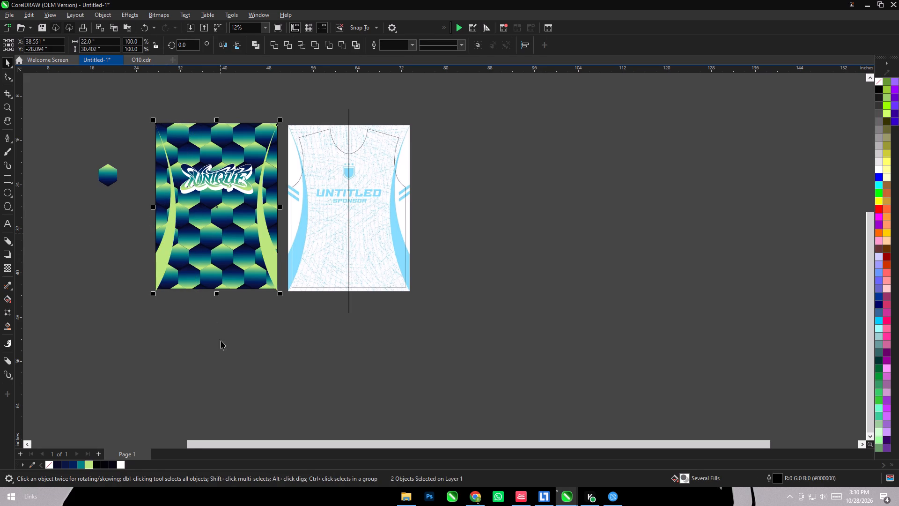
{"action": "left_click", "coordinate": [225, 359]}
Change the fill of both side panels on the UNIQUE design to white.
{"action": "left_click", "coordinate": [260, 215]}
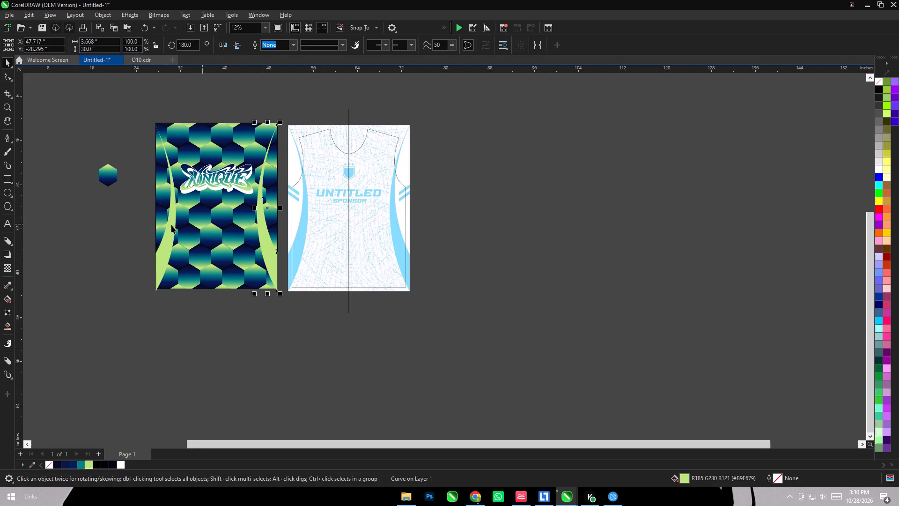
{"action": "left_click", "coordinate": [170, 225], "text": "shift"}
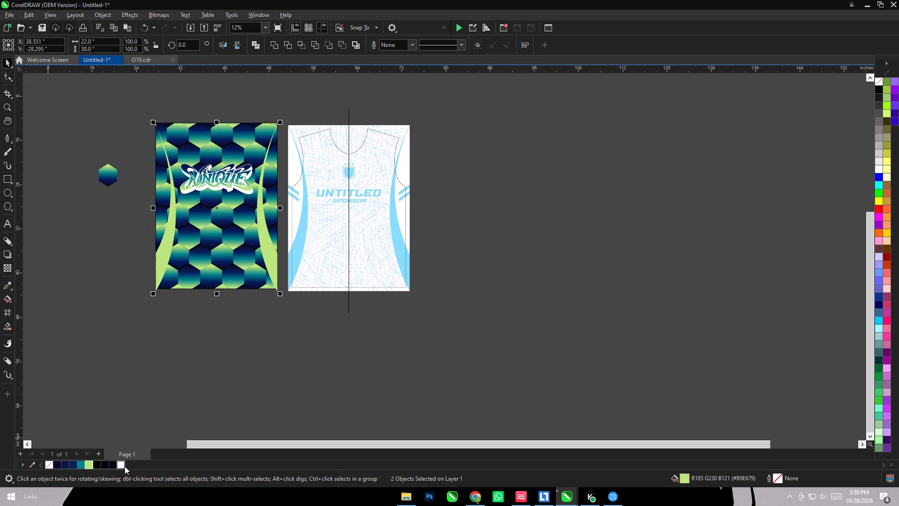
{"action": "left_click", "coordinate": [125, 466]}
{"action": "left_click", "coordinate": [214, 347]}
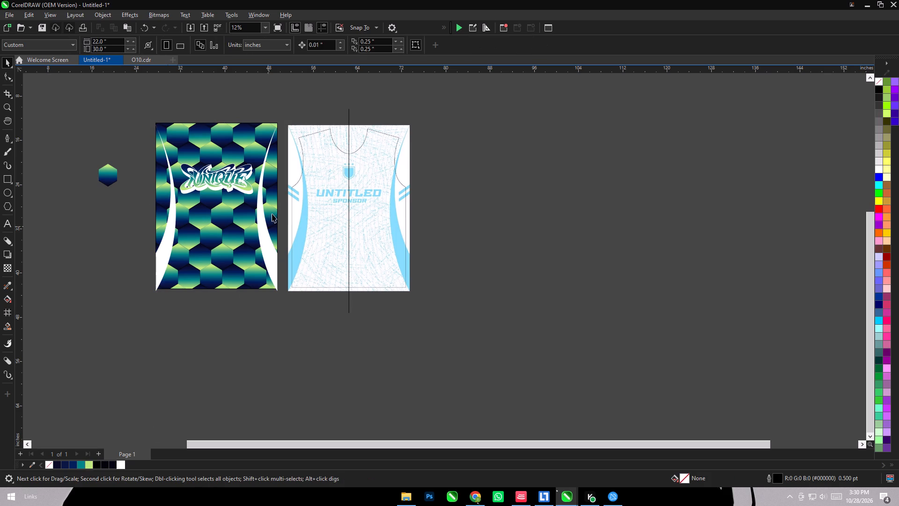
Align both white side panels to the bottom edge of the UNIQUE design.
{"action": "scroll", "coordinate": [289, 164], "scroll_direction": "up", "scroll_amount": 6}
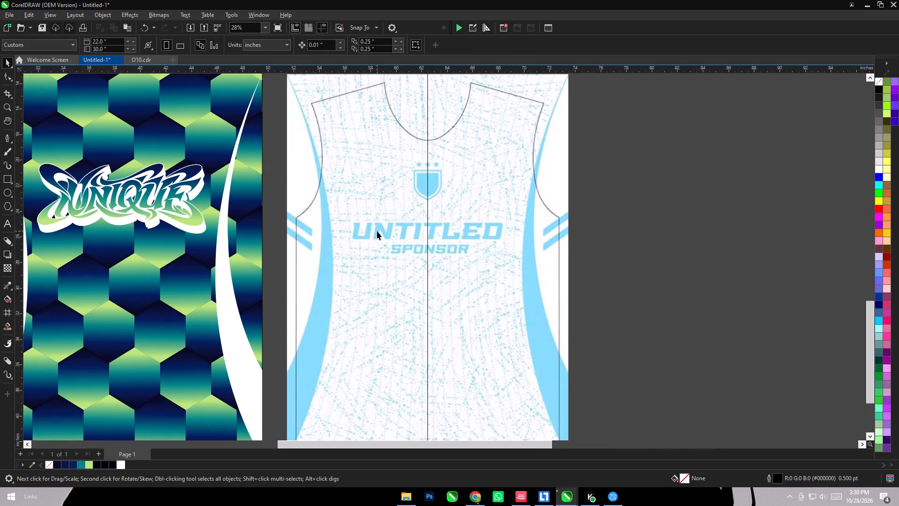
{"action": "scroll", "coordinate": [377, 231], "scroll_direction": "down", "scroll_amount": 4}
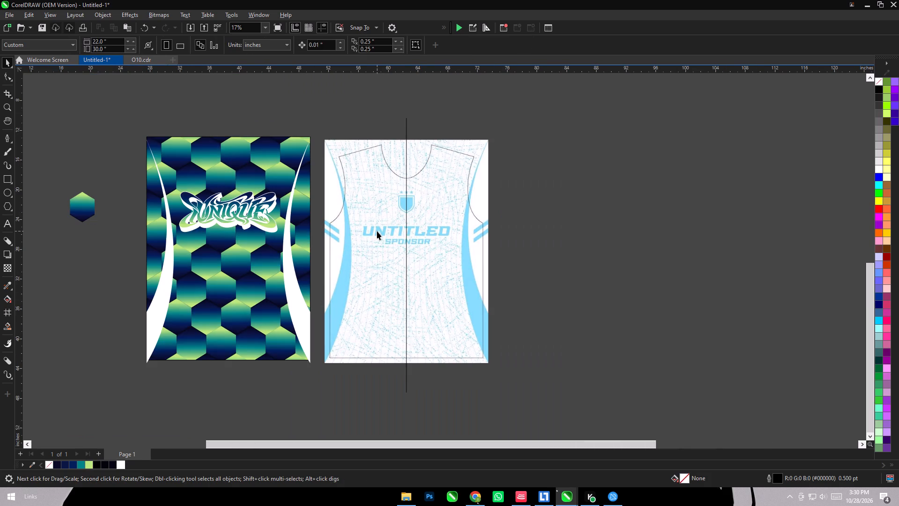
{"action": "scroll", "coordinate": [353, 228], "scroll_direction": "up", "scroll_amount": 6}
{"action": "scroll", "coordinate": [319, 225], "scroll_direction": "down", "scroll_amount": 3}
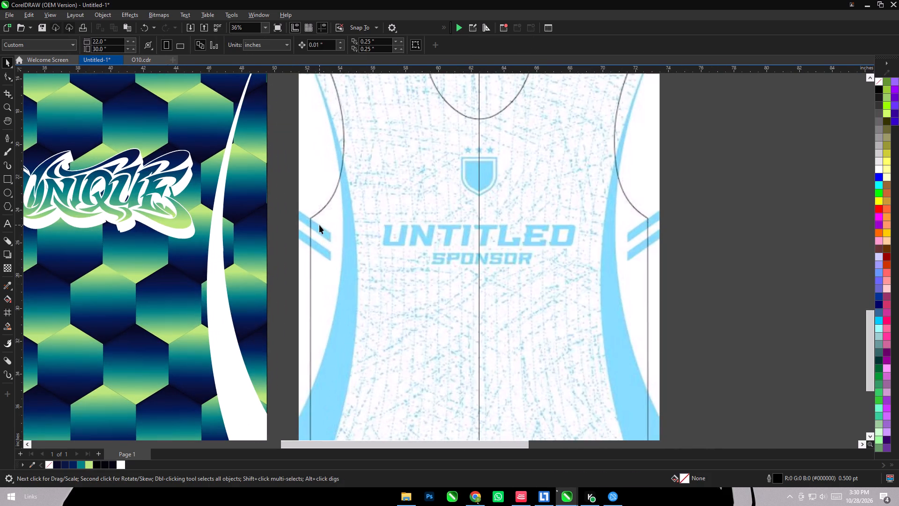
{"action": "scroll", "coordinate": [319, 225], "scroll_direction": "down", "scroll_amount": 3}
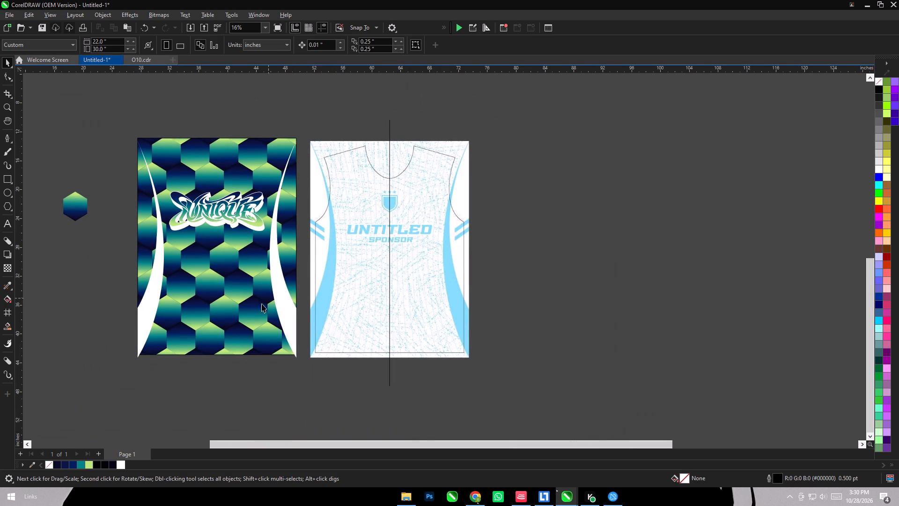
{"action": "left_click", "coordinate": [283, 309]}
{"action": "left_click", "coordinate": [149, 283], "text": "shift"}
{"action": "left_click", "coordinate": [193, 291], "text": "shift"}
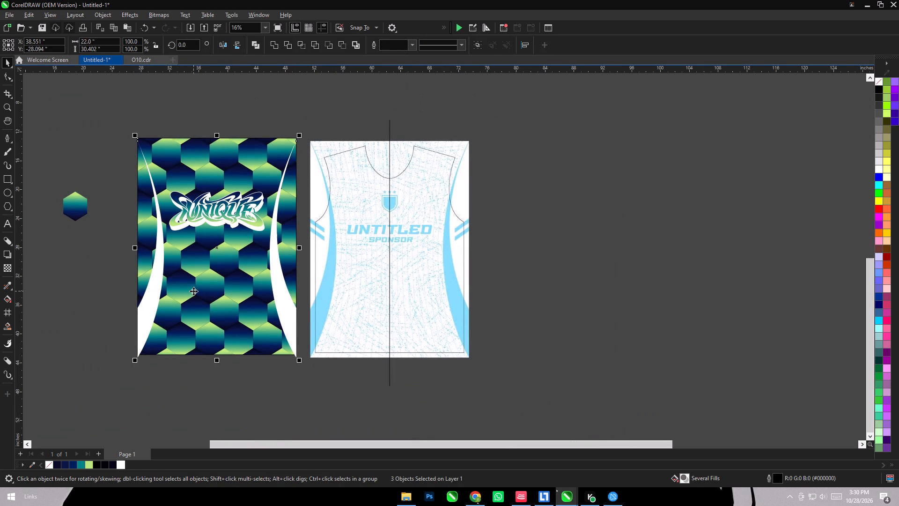
{"action": "key", "text": "b"}
{"action": "left_click", "coordinate": [245, 393]}
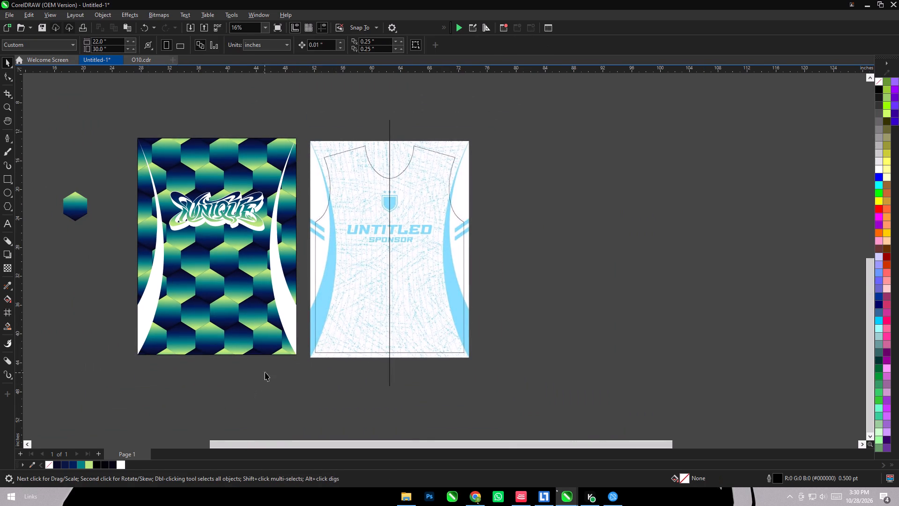
Draw a thin rectangle about 2.31 × 0.39 inches over the upper-left sleeve stripe of the reference jersey.
{"action": "scroll", "coordinate": [330, 239], "scroll_direction": "up", "scroll_amount": 6}
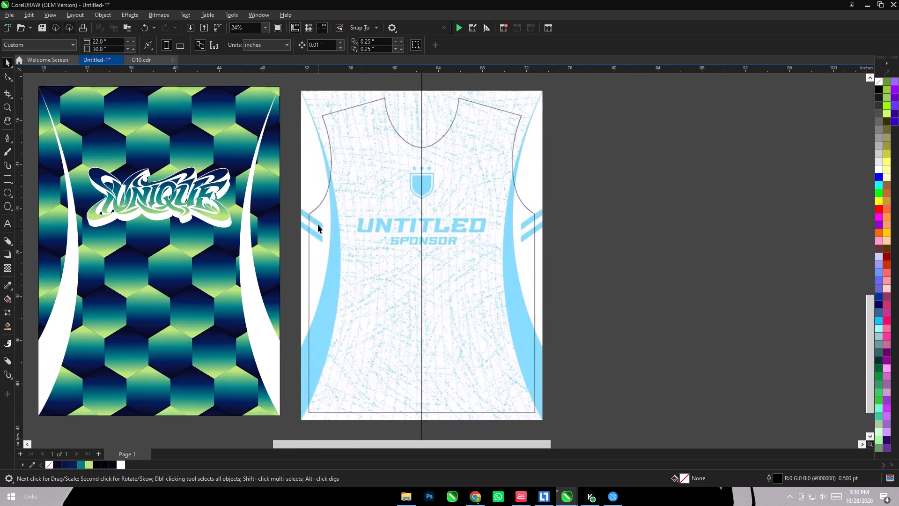
{"action": "scroll", "coordinate": [318, 224], "scroll_direction": "up", "scroll_amount": 1}
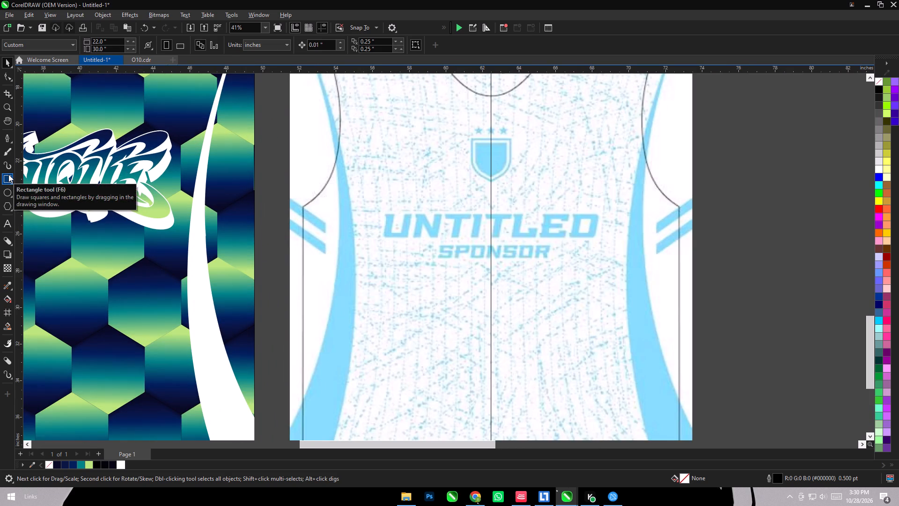
{"action": "left_click", "coordinate": [8, 174]}
{"action": "scroll", "coordinate": [374, 226], "scroll_direction": "up", "scroll_amount": 2}
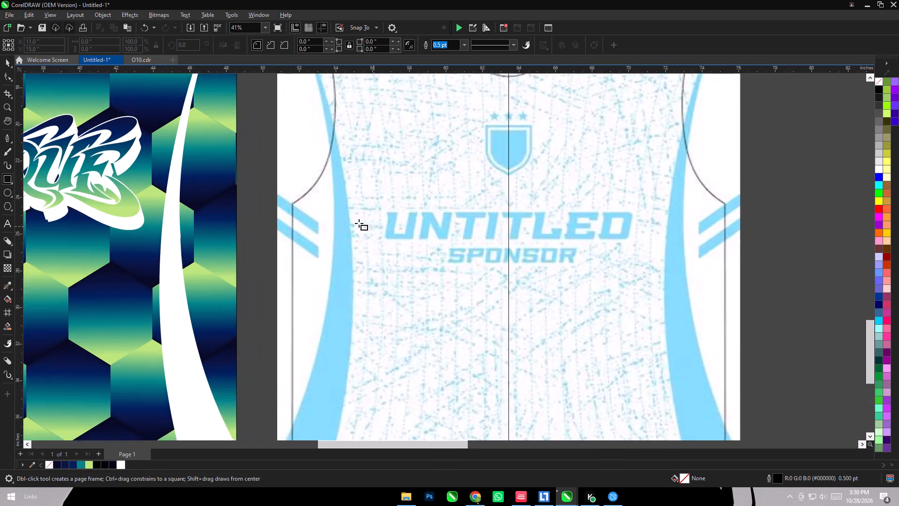
{"action": "scroll", "coordinate": [359, 223], "scroll_direction": "up", "scroll_amount": 4}
{"action": "left_click_drag", "start_coordinate": [247, 165], "coordinate": [350, 197]}
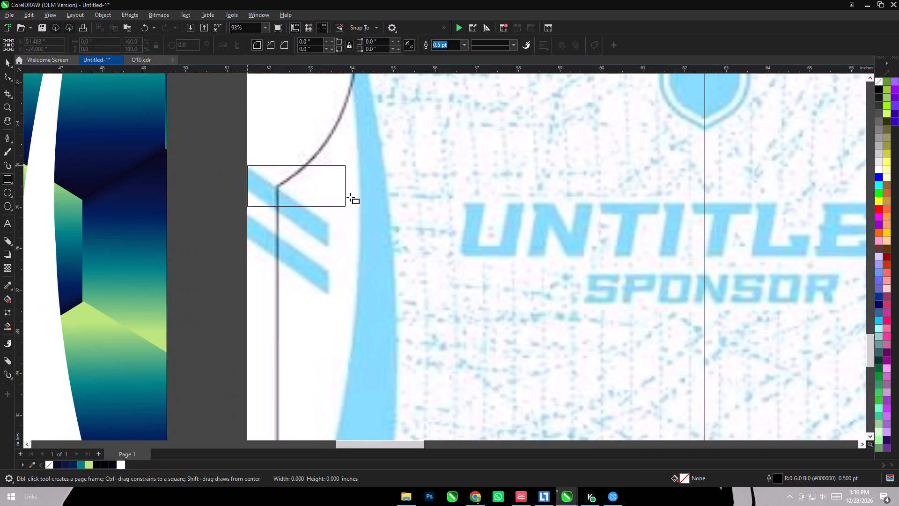
{"action": "left_click_drag", "start_coordinate": [350, 197], "coordinate": [343, 182]}
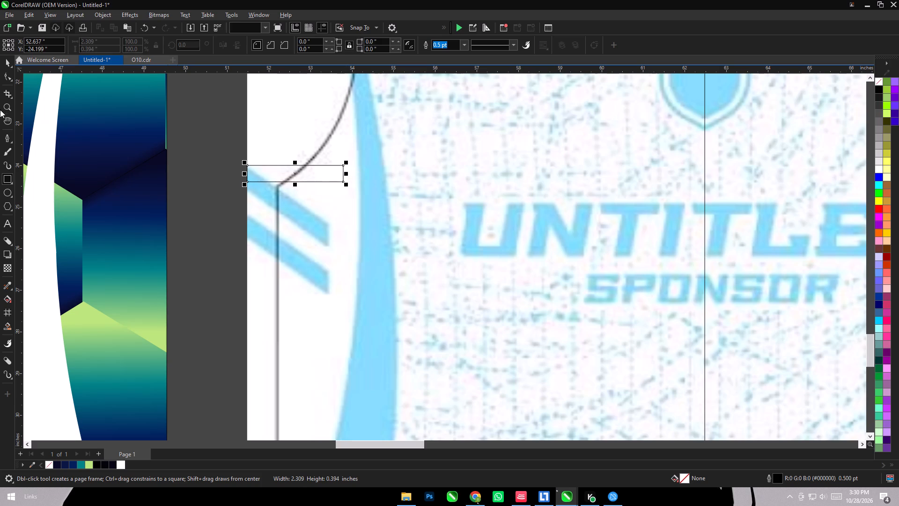
{"action": "left_click", "coordinate": [3, 63]}
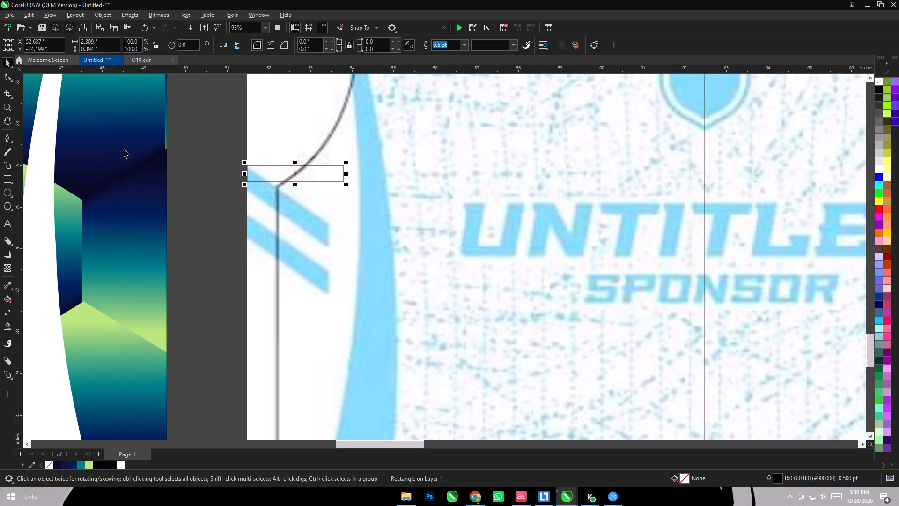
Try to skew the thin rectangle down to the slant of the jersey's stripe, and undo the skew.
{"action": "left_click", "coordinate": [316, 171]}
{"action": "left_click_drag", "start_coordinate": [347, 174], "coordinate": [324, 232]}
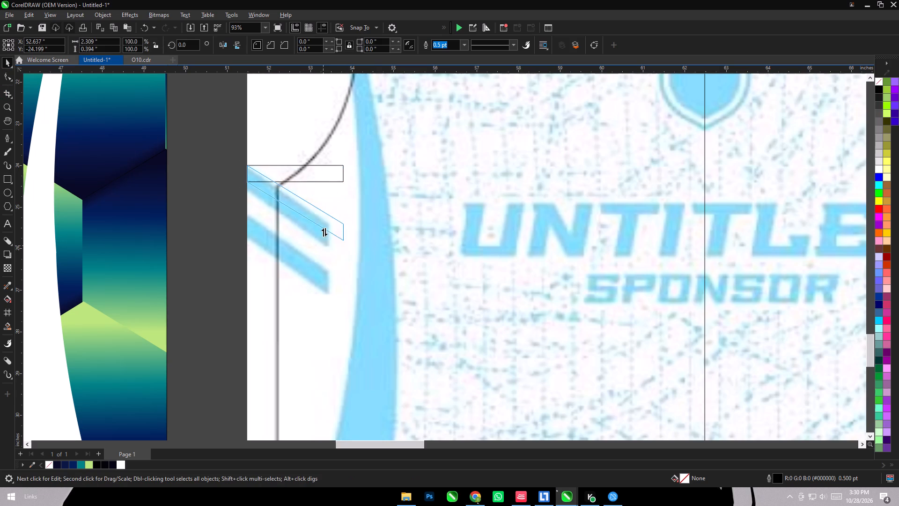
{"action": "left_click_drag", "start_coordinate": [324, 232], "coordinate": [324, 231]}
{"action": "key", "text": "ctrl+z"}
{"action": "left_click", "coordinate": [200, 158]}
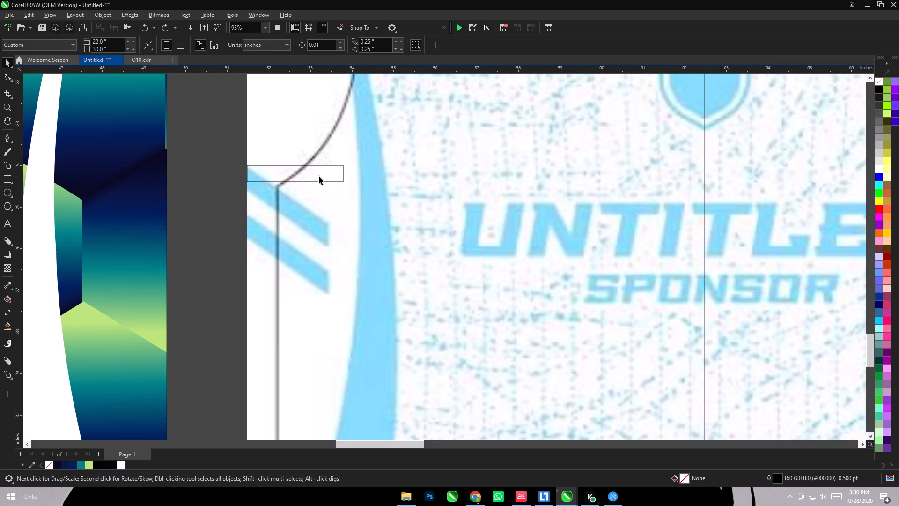
Increase the rectangle's height to about 0.54 inch and skew it vertically to follow the slant of the jersey's upper-left stripe.
{"action": "left_click", "coordinate": [319, 176]}
{"action": "left_click_drag", "start_coordinate": [294, 187], "coordinate": [294, 193]}
{"action": "left_click", "coordinate": [316, 180]}
{"action": "left_click_drag", "start_coordinate": [345, 178], "coordinate": [345, 180]}
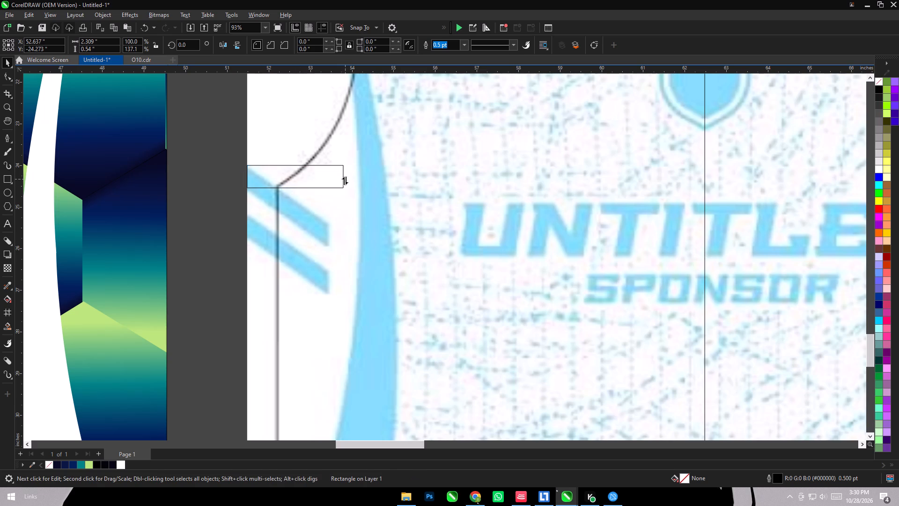
{"action": "left_click_drag", "start_coordinate": [345, 180], "coordinate": [328, 246]}
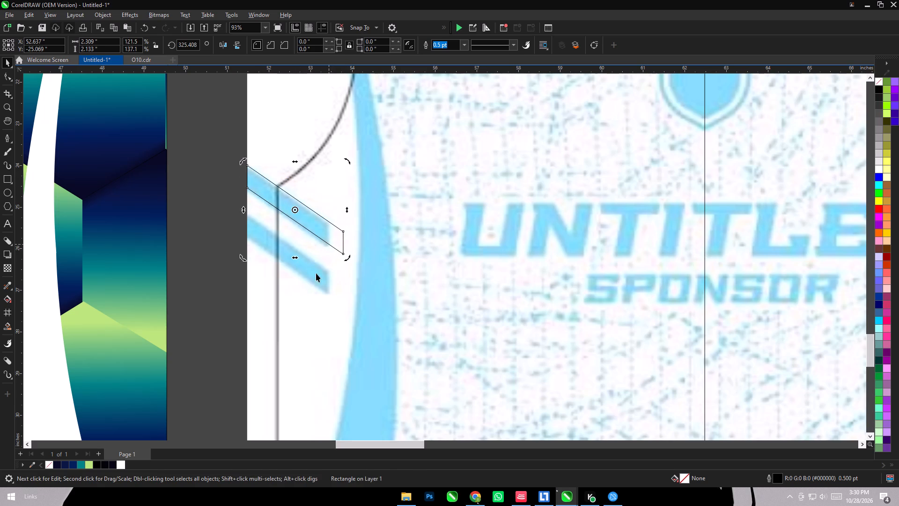
{"action": "left_click", "coordinate": [205, 190]}
Scale the slanted stripe down to about 1.93 × 1.78 inches so it ends where the reference stripe ends.
{"action": "left_click", "coordinate": [322, 234]}
{"action": "left_click_drag", "start_coordinate": [346, 260], "coordinate": [330, 253]}
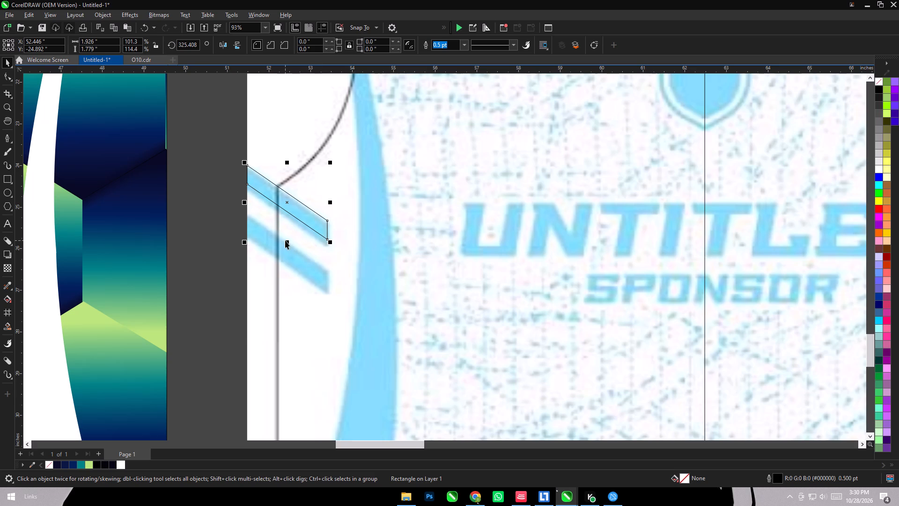
{"action": "left_click_drag", "start_coordinate": [285, 242], "coordinate": [284, 249]}
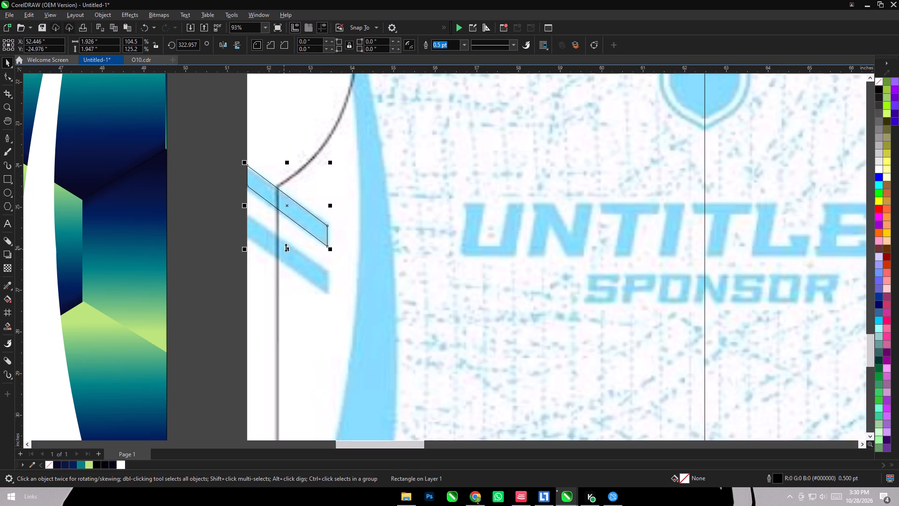
{"action": "key", "text": "ctrl+z"}
Place a copy of the slanted stripe directly below it, over the jersey's lower-left stripe.
{"action": "left_click_drag", "start_coordinate": [311, 216], "coordinate": [307, 248]}
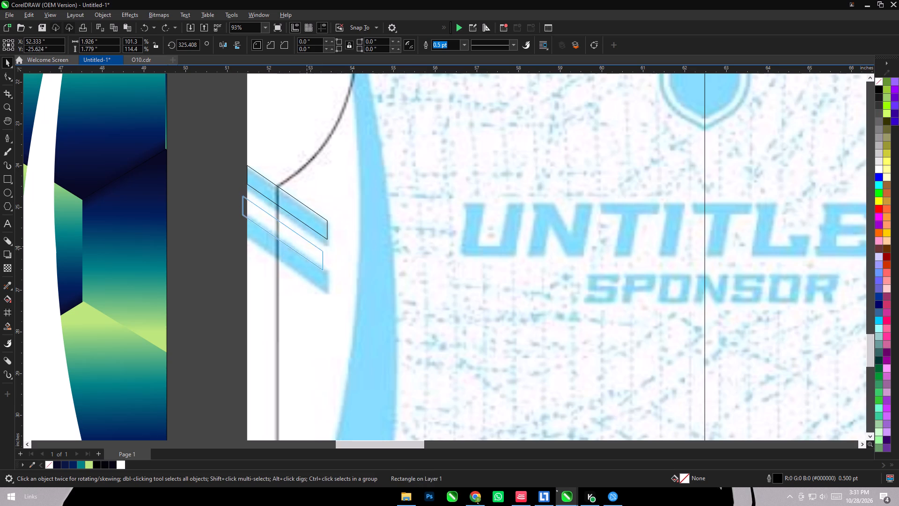
{"action": "left_click_drag", "start_coordinate": [307, 248], "coordinate": [311, 263]}
{"action": "right_click", "coordinate": [311, 263]}
Fill the two slanted stripes with white and group them without an outline.
{"action": "left_click_drag", "start_coordinate": [229, 139], "coordinate": [356, 313]}
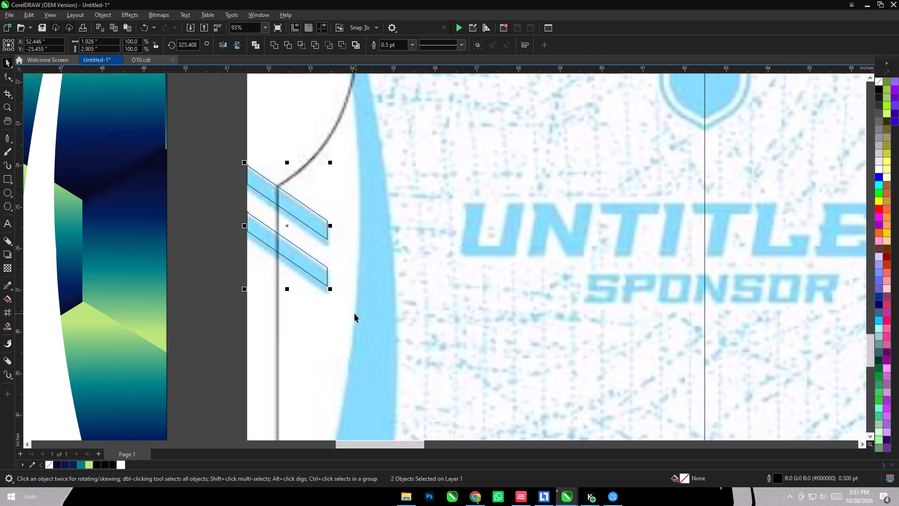
{"action": "left_click", "coordinate": [121, 463]}
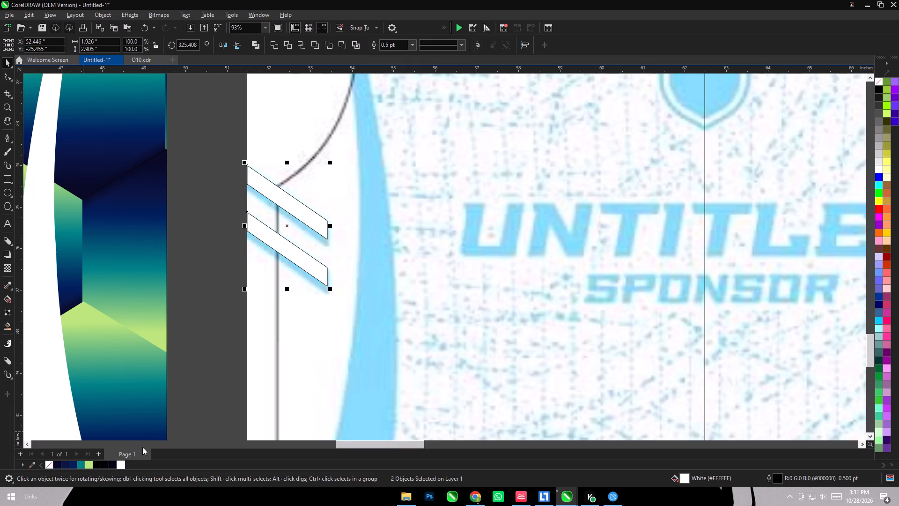
{"action": "key", "text": "ctrl+g"}
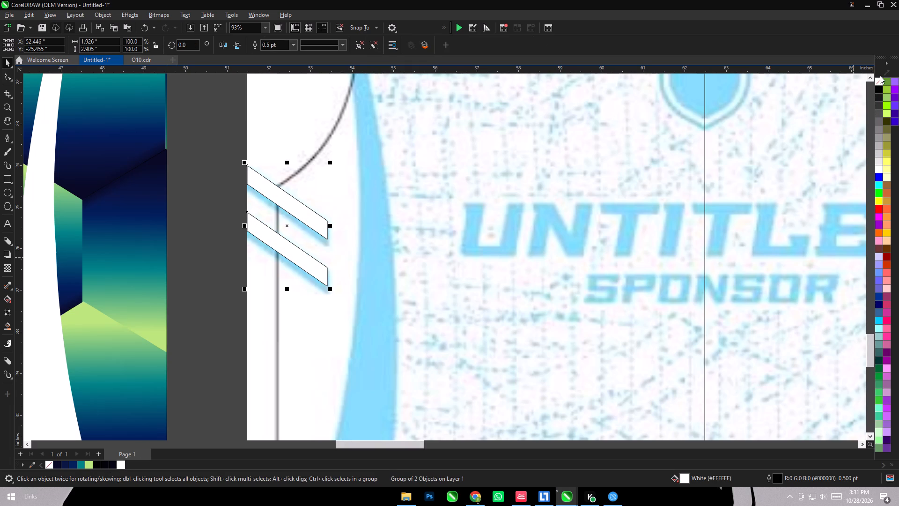
{"action": "right_click", "coordinate": [875, 78]}
Align the white stripe group to the left edge of the UNIQUE hexagon design.
{"action": "scroll", "coordinate": [701, 184], "scroll_direction": "down", "scroll_amount": 9}
{"action": "left_click", "coordinate": [421, 257], "text": "shift"}
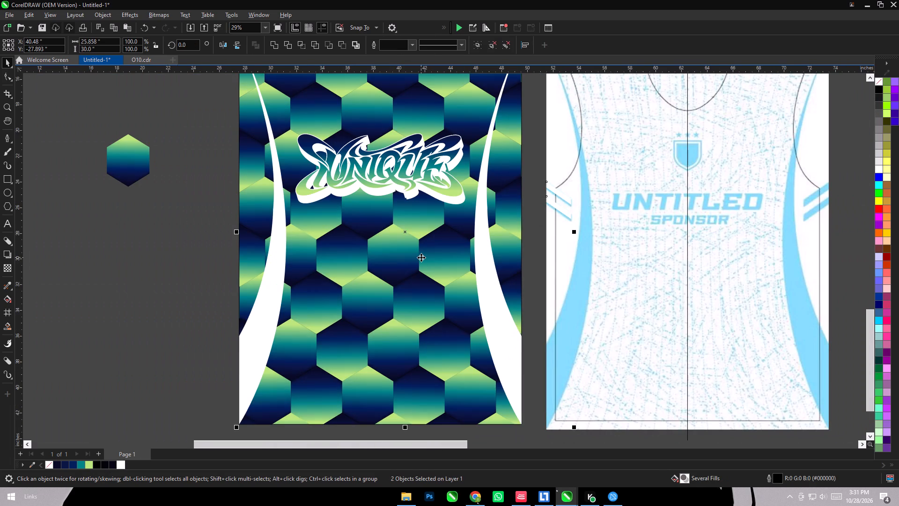
{"action": "key", "text": "l"}
{"action": "left_click", "coordinate": [147, 300]}
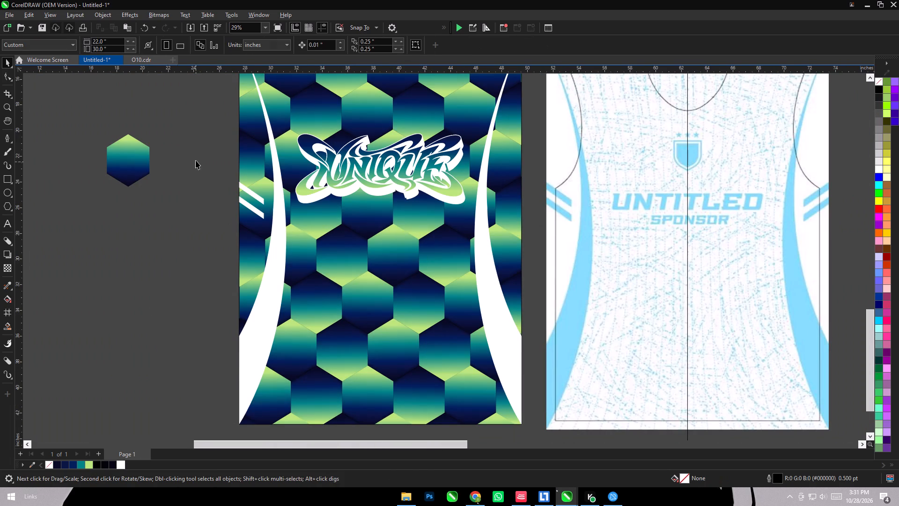
Scale the stripe group on the UNIQUE design up proportionally to about 2.23 × 3.37 inches.
{"action": "left_click_drag", "start_coordinate": [196, 160], "coordinate": [311, 278]}
{"action": "scroll", "coordinate": [269, 191], "scroll_direction": "up", "scroll_amount": 6}
{"action": "left_click_drag", "start_coordinate": [262, 170], "coordinate": [273, 159]}
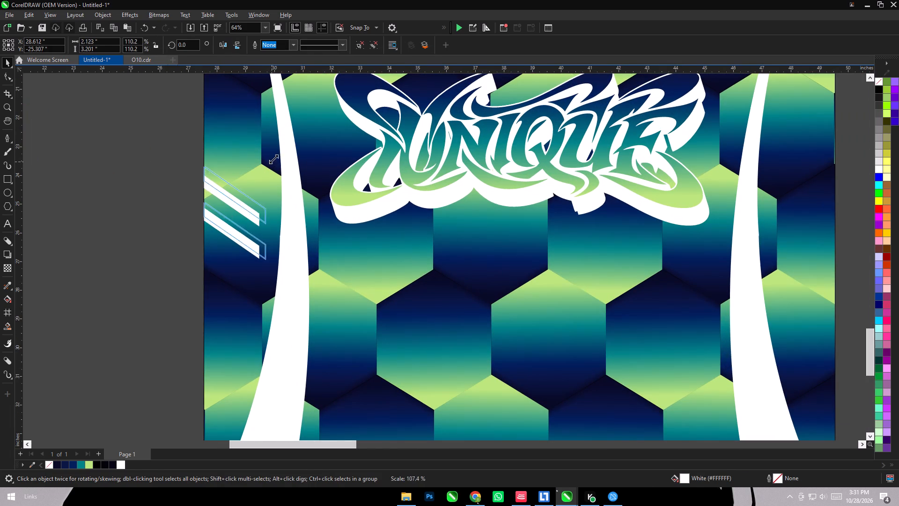
{"action": "left_click_drag", "start_coordinate": [273, 159], "coordinate": [274, 157]}
{"action": "left_click", "coordinate": [157, 186]}
Move the stripe group down about 1 inch and align it to the left edge of the UNIQUE design again.
{"action": "scroll", "coordinate": [158, 185], "scroll_direction": "down", "scroll_amount": 13}
{"action": "scroll", "coordinate": [158, 185], "scroll_direction": "up", "scroll_amount": 2}
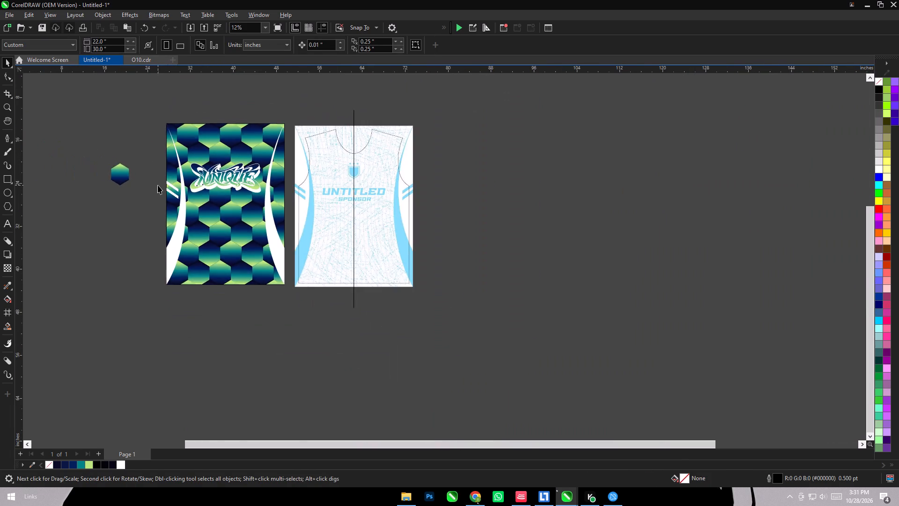
{"action": "scroll", "coordinate": [158, 185], "scroll_direction": "up", "scroll_amount": 6}
{"action": "left_click", "coordinate": [184, 199]}
{"action": "scroll", "coordinate": [189, 213], "scroll_direction": "up", "scroll_amount": 4}
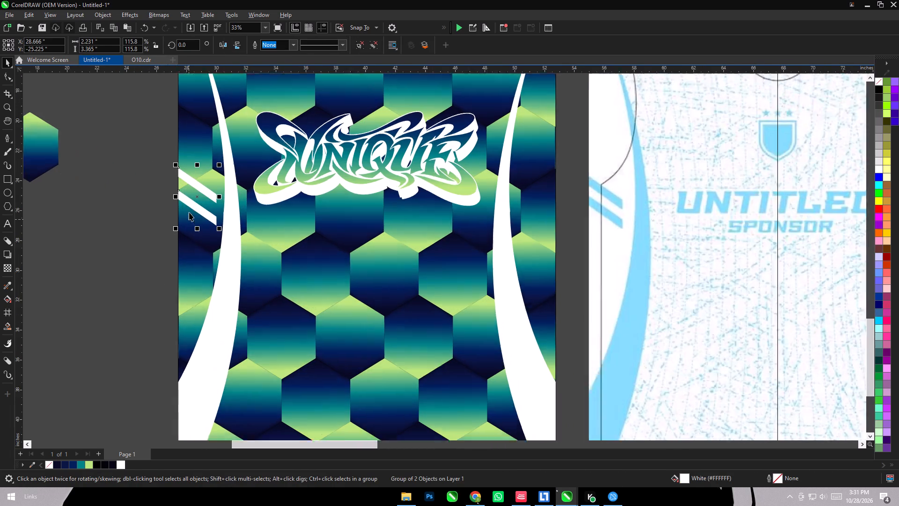
{"action": "left_click_drag", "start_coordinate": [192, 198], "coordinate": [192, 222]}
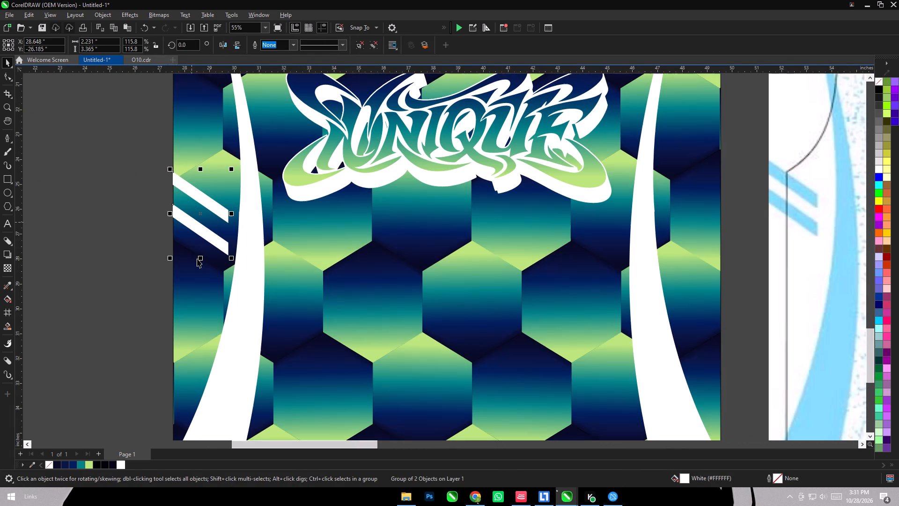
{"action": "left_click", "coordinate": [201, 273], "text": "shift"}
{"action": "key", "text": "l"}
{"action": "left_click", "coordinate": [94, 209]}
Narrow the stripe group to about 1.96 inches wide, keeping it on the left edge of the UNIQUE design.
{"action": "scroll", "coordinate": [117, 212], "scroll_direction": "down", "scroll_amount": 5}
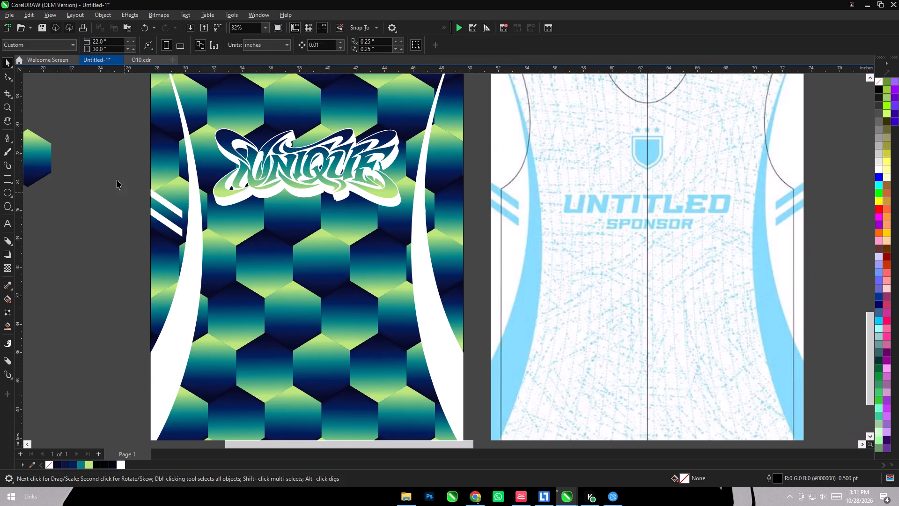
{"action": "left_click_drag", "start_coordinate": [117, 167], "coordinate": [221, 254]}
{"action": "scroll", "coordinate": [182, 225], "scroll_direction": "up", "scroll_amount": 6}
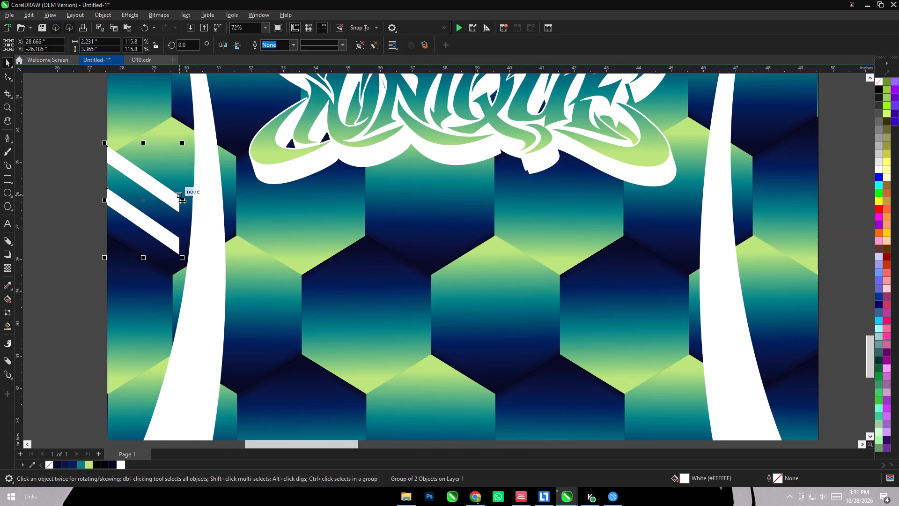
{"action": "left_click_drag", "start_coordinate": [182, 201], "coordinate": [173, 201]}
{"action": "left_click", "coordinate": [52, 254]}
Create a horizontally mirrored copy of the stripe group and align it to the right edge of the UNIQUE design.
{"action": "scroll", "coordinate": [102, 205], "scroll_direction": "down", "scroll_amount": 6}
{"action": "left_click_drag", "start_coordinate": [81, 167], "coordinate": [165, 253]}
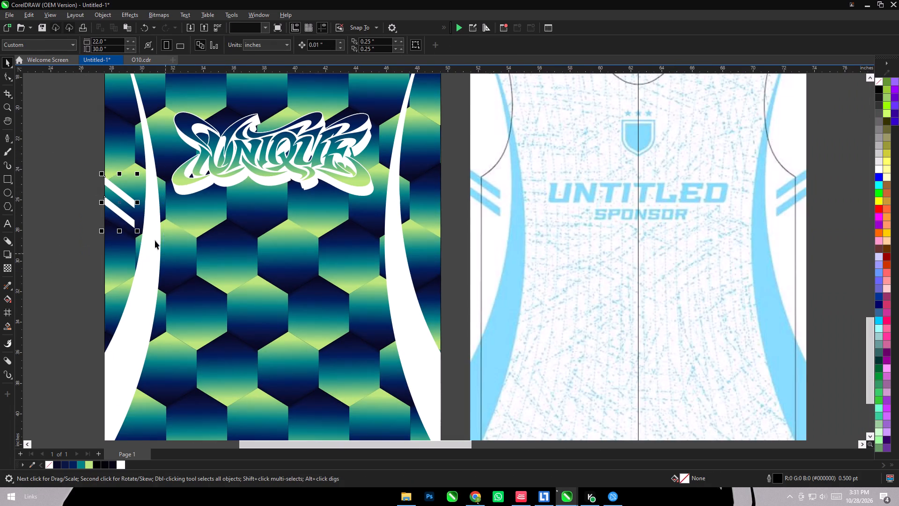
{"action": "left_click_drag", "start_coordinate": [100, 202], "coordinate": [150, 213], "text": "ctrl+alt"}
{"action": "right_click", "coordinate": [150, 213], "text": "ctrl+alt"}
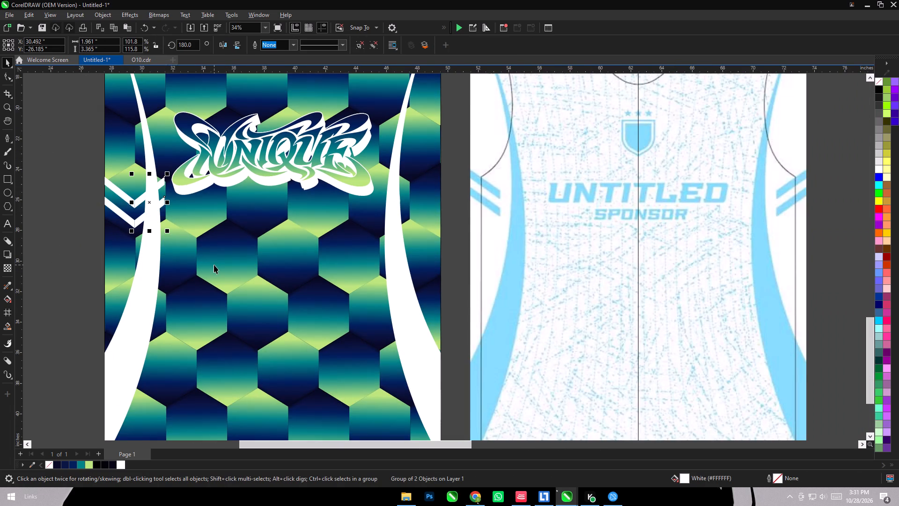
{"action": "left_click", "coordinate": [214, 265], "text": "shift"}
{"action": "key", "text": "r"}
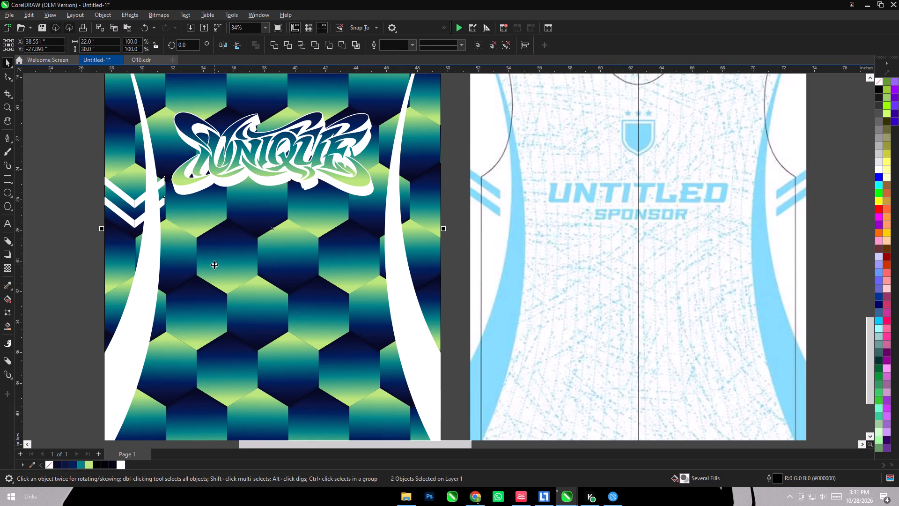
{"action": "left_click", "coordinate": [78, 168]}
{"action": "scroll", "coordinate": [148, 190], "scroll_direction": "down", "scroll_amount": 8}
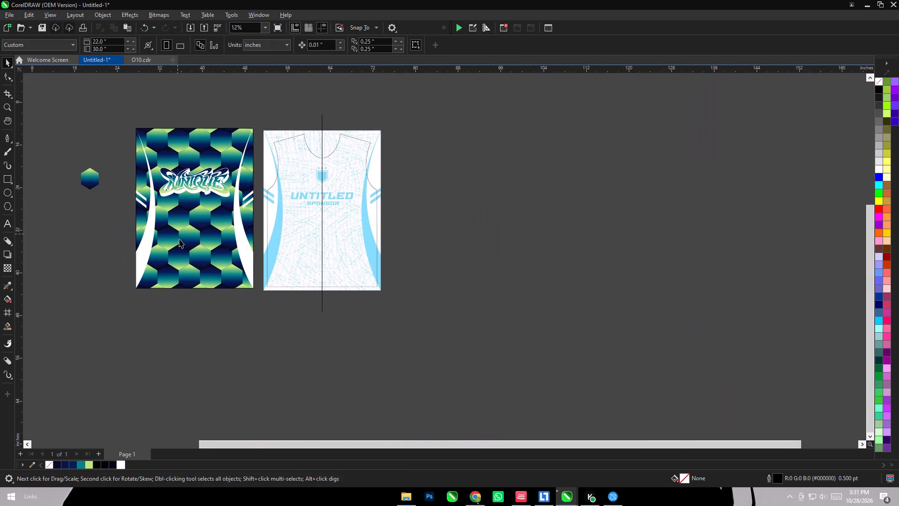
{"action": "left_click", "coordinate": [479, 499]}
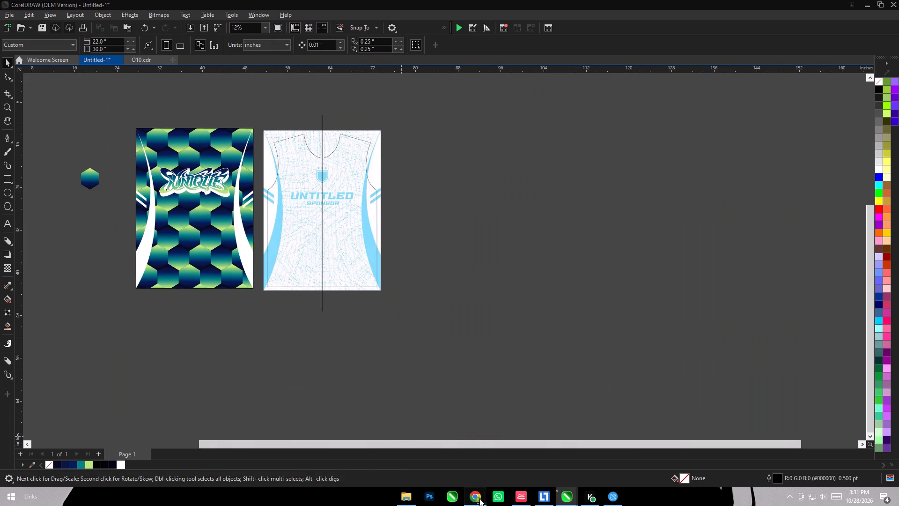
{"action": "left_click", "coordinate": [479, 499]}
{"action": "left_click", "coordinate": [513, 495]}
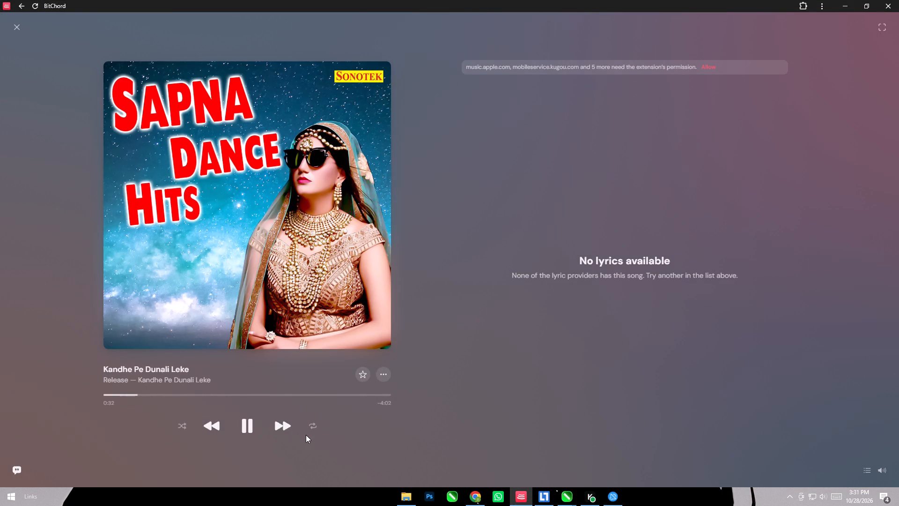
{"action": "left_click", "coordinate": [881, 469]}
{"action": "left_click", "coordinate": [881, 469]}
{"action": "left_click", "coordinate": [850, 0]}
Switch to AudioRelay, raise the volume of the Realme RMX5003 connection slightly, and return to CorelDRAW.
{"action": "left_click", "coordinate": [611, 496]}
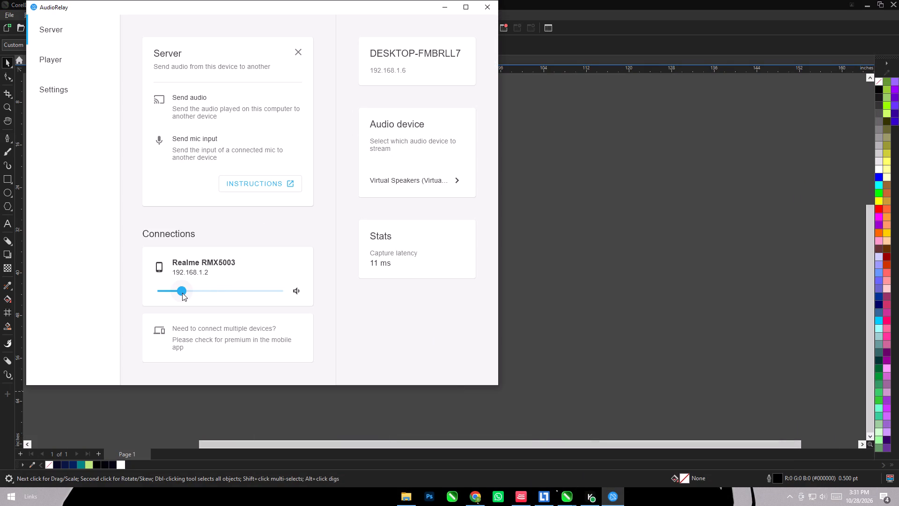
{"action": "left_click_drag", "start_coordinate": [182, 293], "coordinate": [194, 293]}
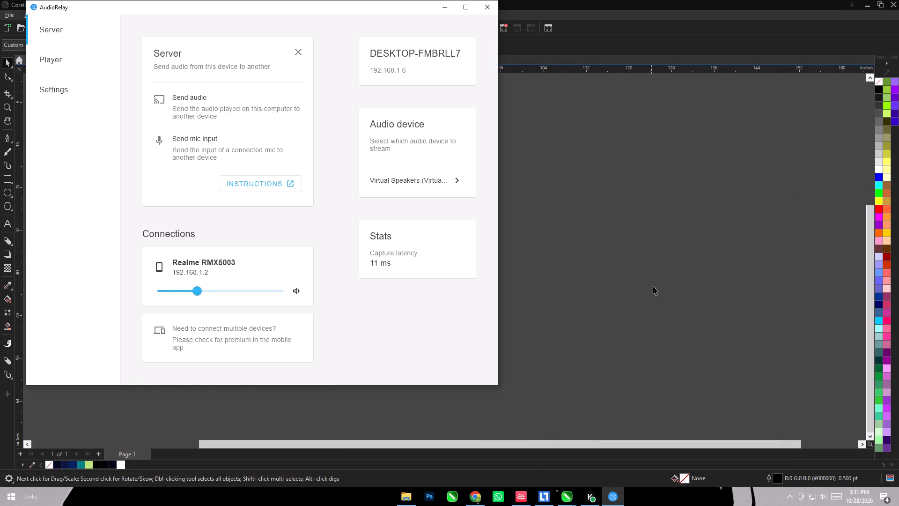
{"action": "left_click", "coordinate": [653, 286]}
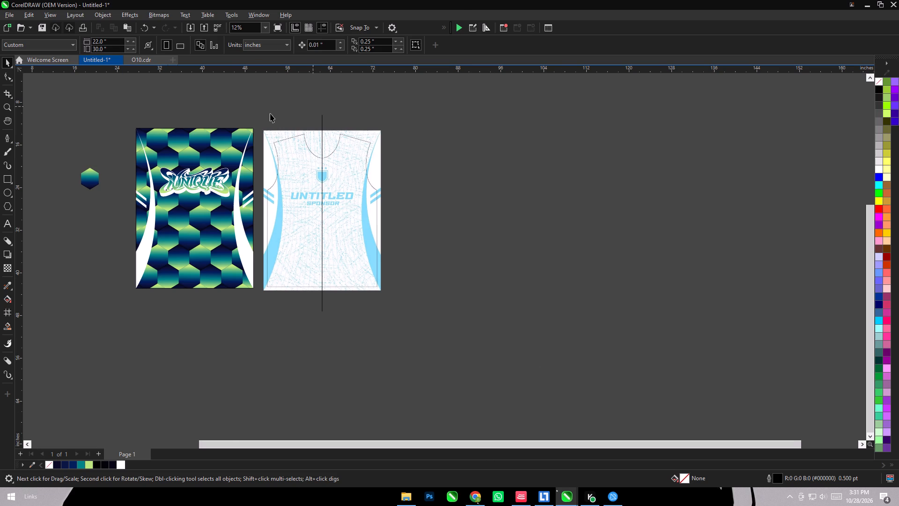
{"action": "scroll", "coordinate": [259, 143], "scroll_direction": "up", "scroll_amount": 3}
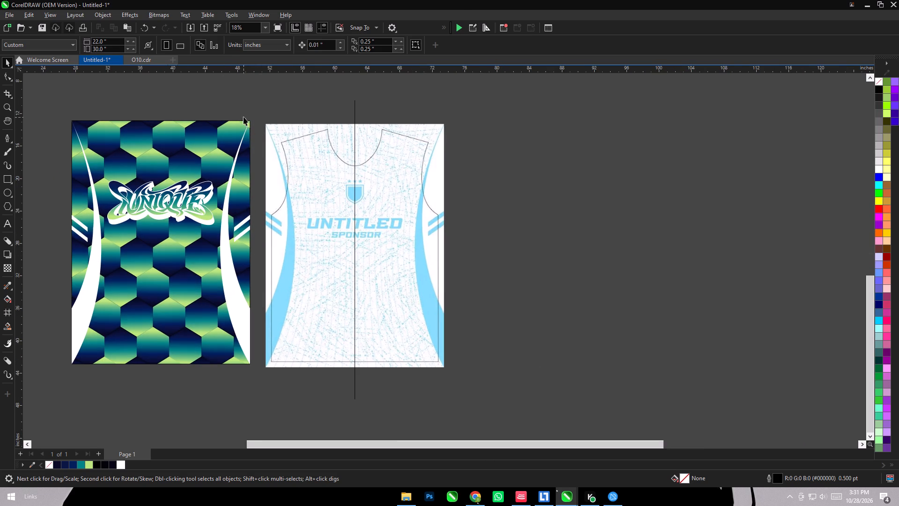
Delete the traced UNTITLED SPONSOR jersey reference and its vertical centre line beside the UNIQUE design.
{"action": "scroll", "coordinate": [501, 162], "scroll_direction": "down", "scroll_amount": 4}
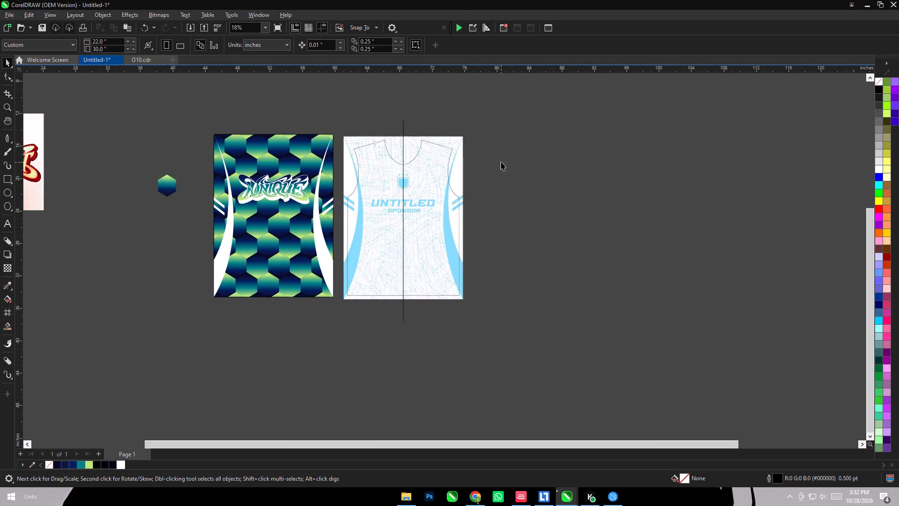
{"action": "left_click", "coordinate": [352, 116]}
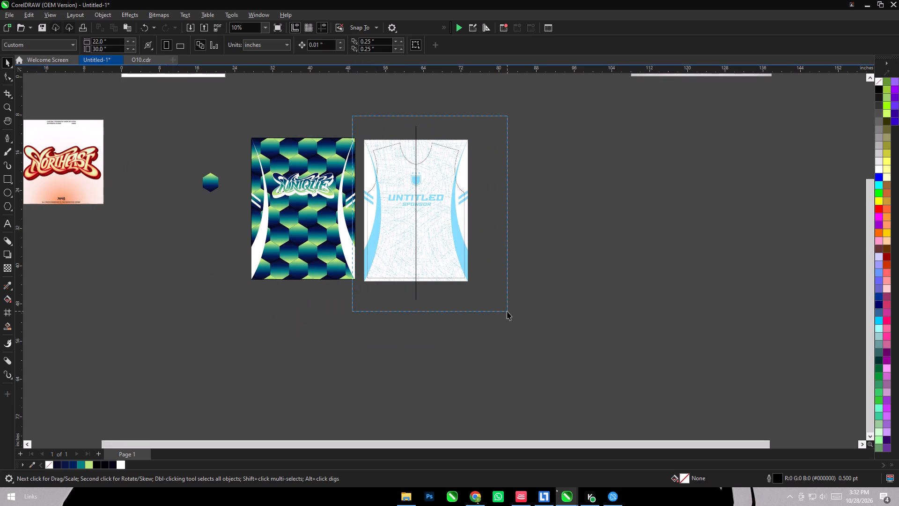
{"action": "key", "text": "Delete"}
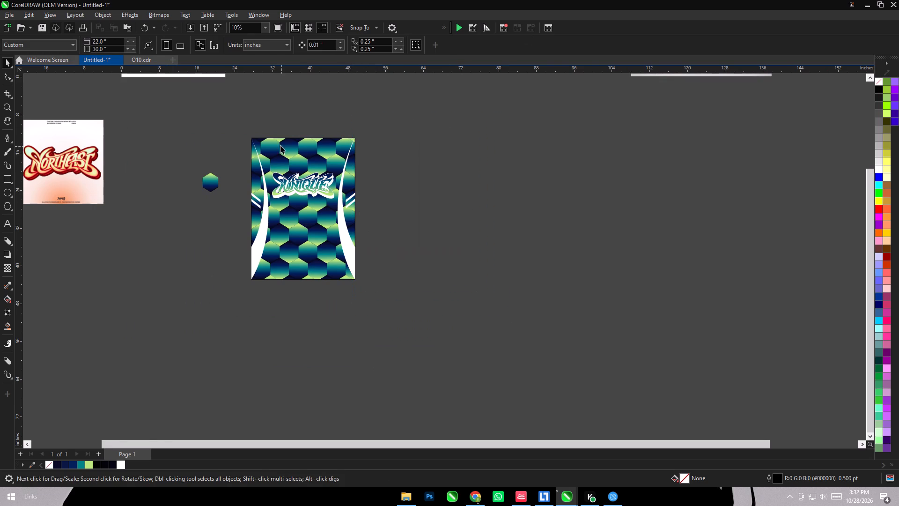
Shorten both white side panels from the top to a height of about 27.04 inches, keeping their bottom edges in place.
{"action": "scroll", "coordinate": [278, 145], "scroll_direction": "up", "scroll_amount": 4}
{"action": "left_click", "coordinate": [254, 209]}
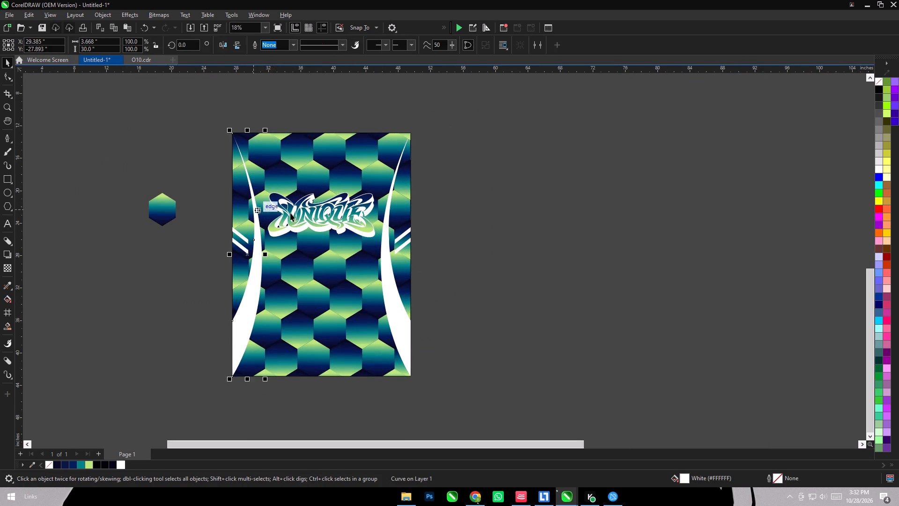
{"action": "left_click", "coordinate": [388, 205], "text": "shift"}
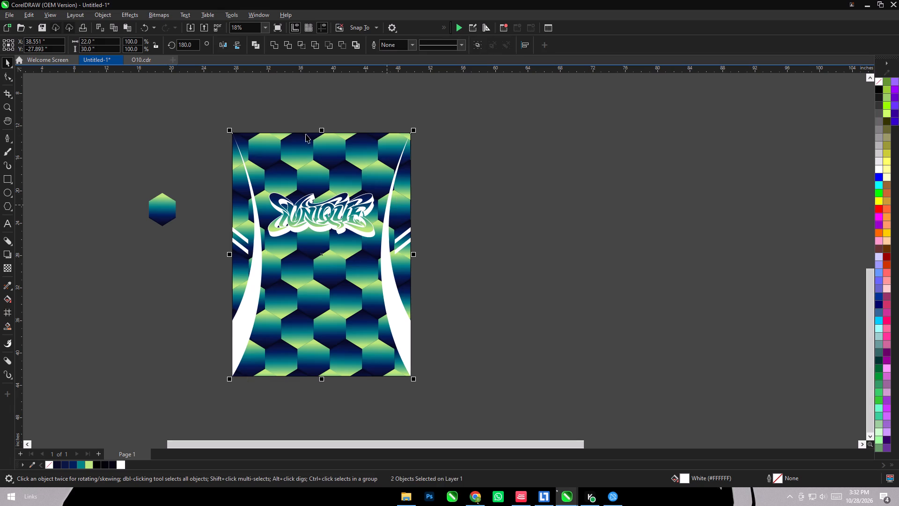
{"action": "left_click_drag", "start_coordinate": [324, 130], "coordinate": [324, 141]}
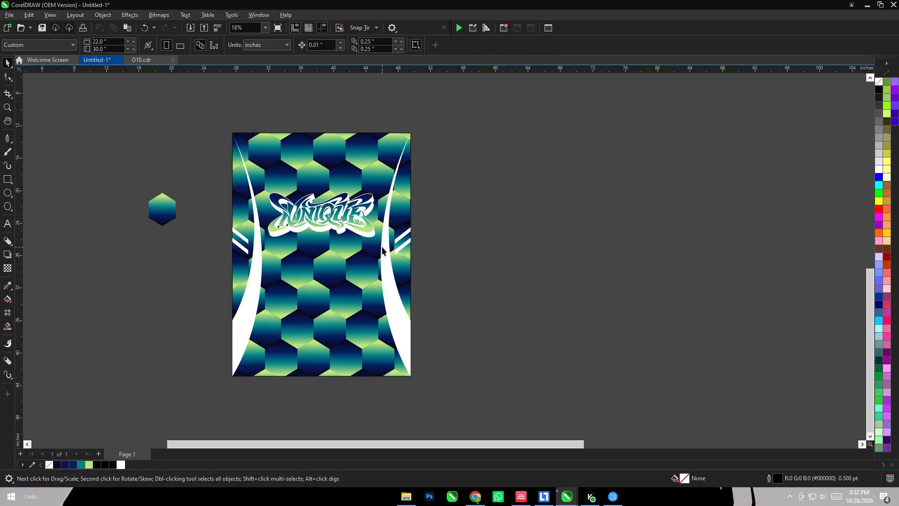
{"action": "left_click", "coordinate": [382, 247]}
{"action": "left_click", "coordinate": [259, 271], "text": "shift"}
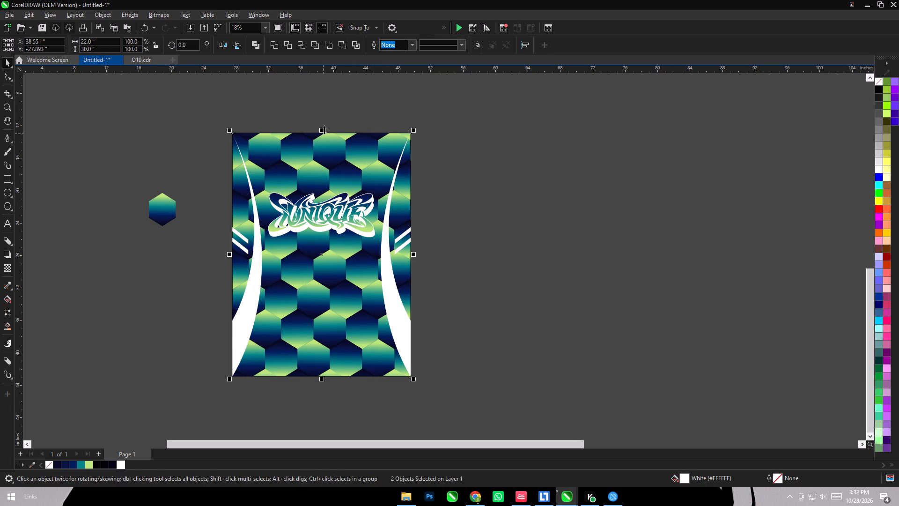
{"action": "left_click_drag", "start_coordinate": [324, 130], "coordinate": [324, 154]}
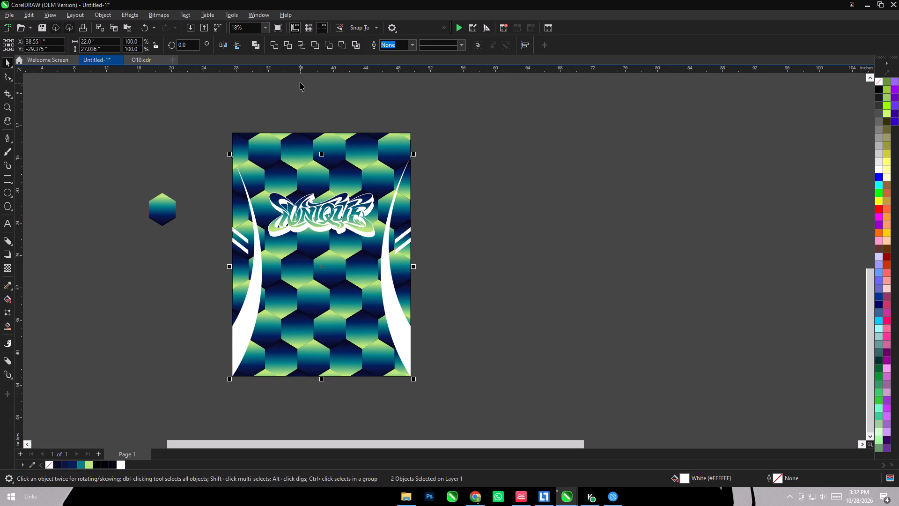
{"action": "left_click", "coordinate": [578, 206]}
Align the white side panel on the design's left to the left edge of the hexagon-pattern rectangle.
{"action": "left_click", "coordinate": [398, 303]}
{"action": "left_click", "coordinate": [250, 306]}
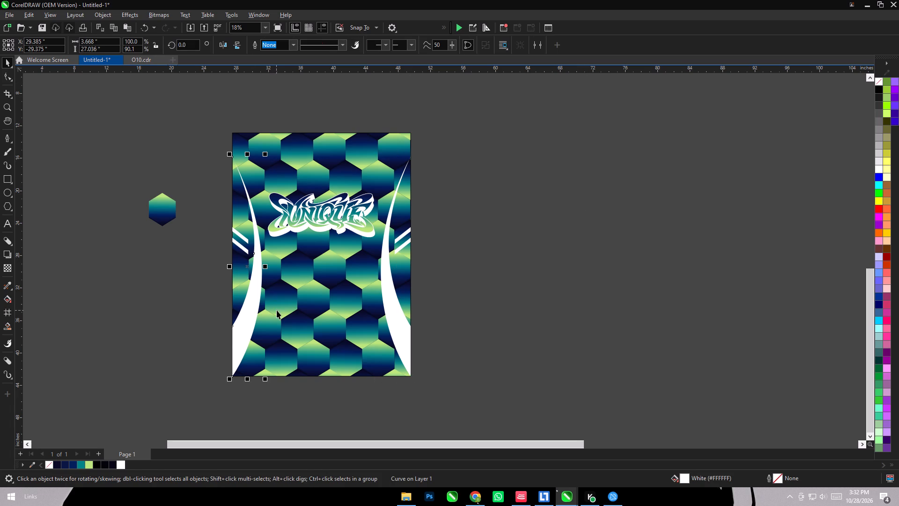
{"action": "left_click", "coordinate": [277, 310], "text": "shift"}
{"action": "key", "text": "l"}
{"action": "left_click", "coordinate": [474, 301]}
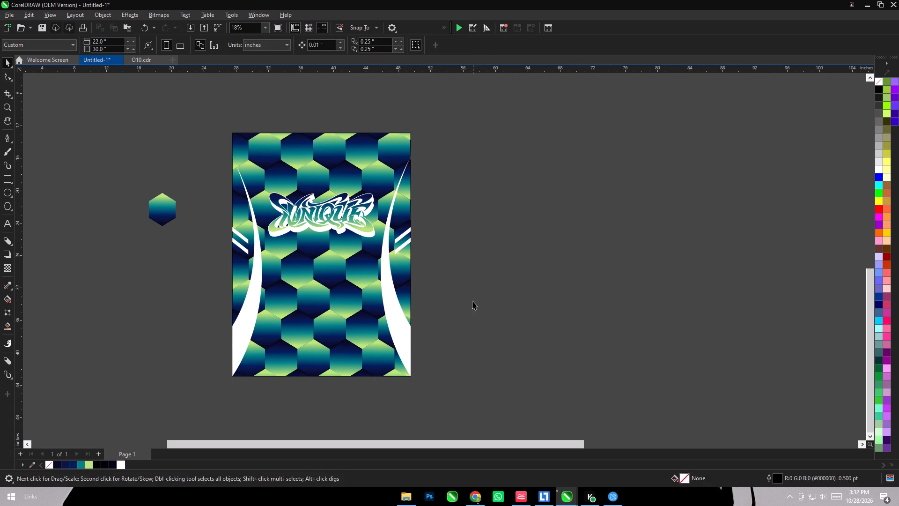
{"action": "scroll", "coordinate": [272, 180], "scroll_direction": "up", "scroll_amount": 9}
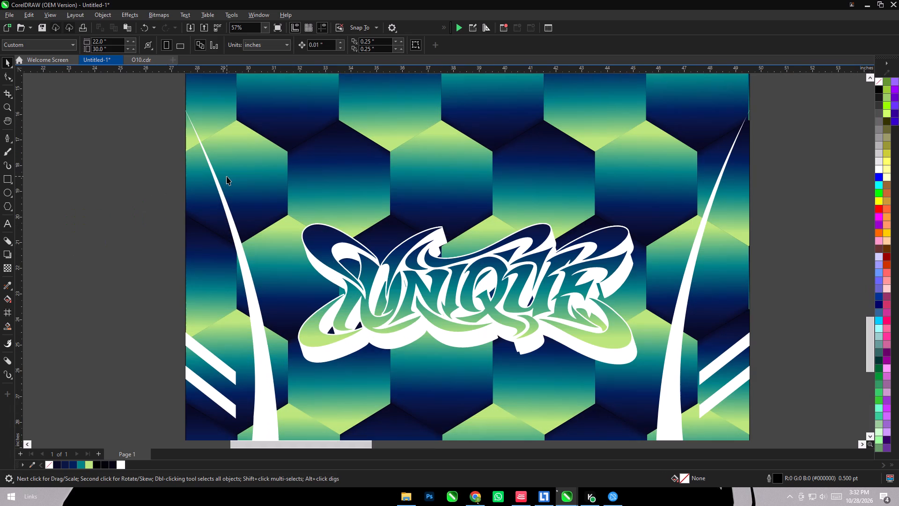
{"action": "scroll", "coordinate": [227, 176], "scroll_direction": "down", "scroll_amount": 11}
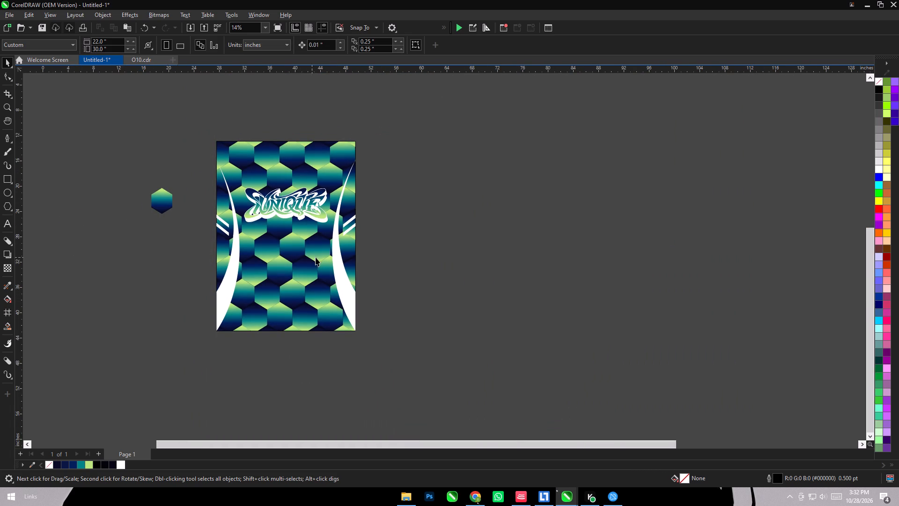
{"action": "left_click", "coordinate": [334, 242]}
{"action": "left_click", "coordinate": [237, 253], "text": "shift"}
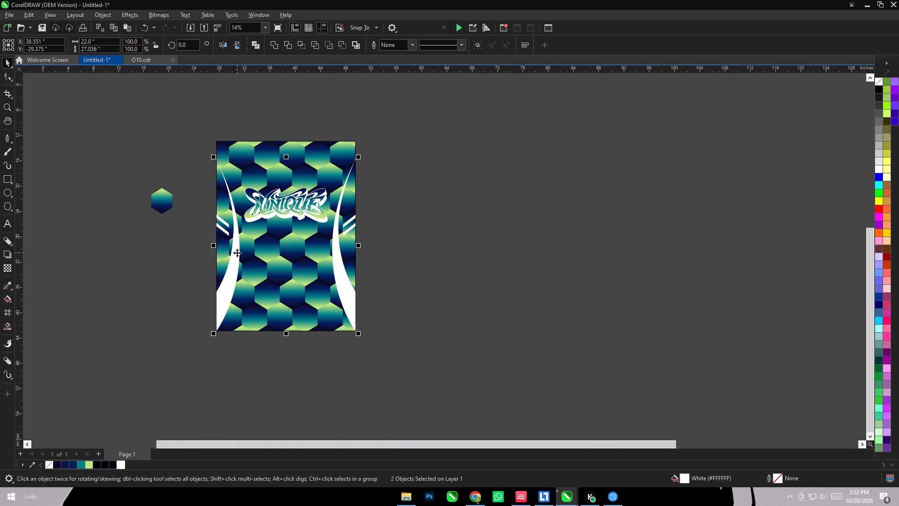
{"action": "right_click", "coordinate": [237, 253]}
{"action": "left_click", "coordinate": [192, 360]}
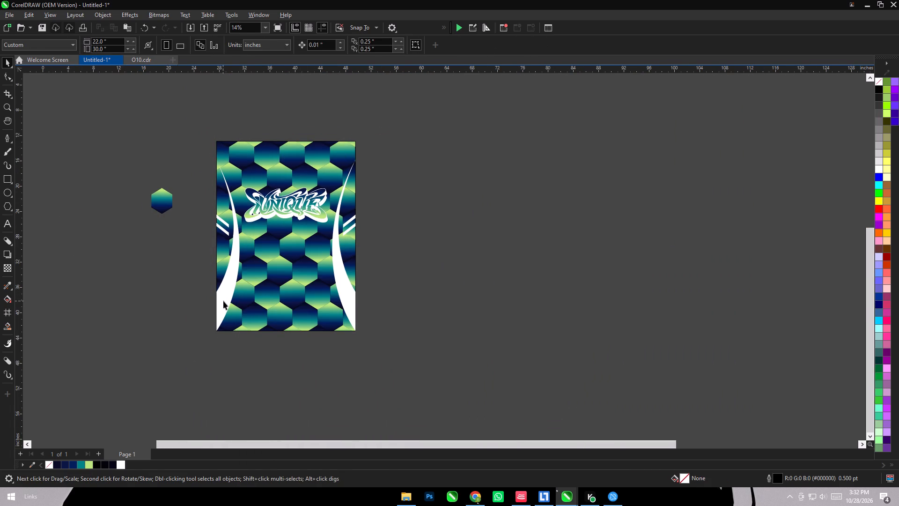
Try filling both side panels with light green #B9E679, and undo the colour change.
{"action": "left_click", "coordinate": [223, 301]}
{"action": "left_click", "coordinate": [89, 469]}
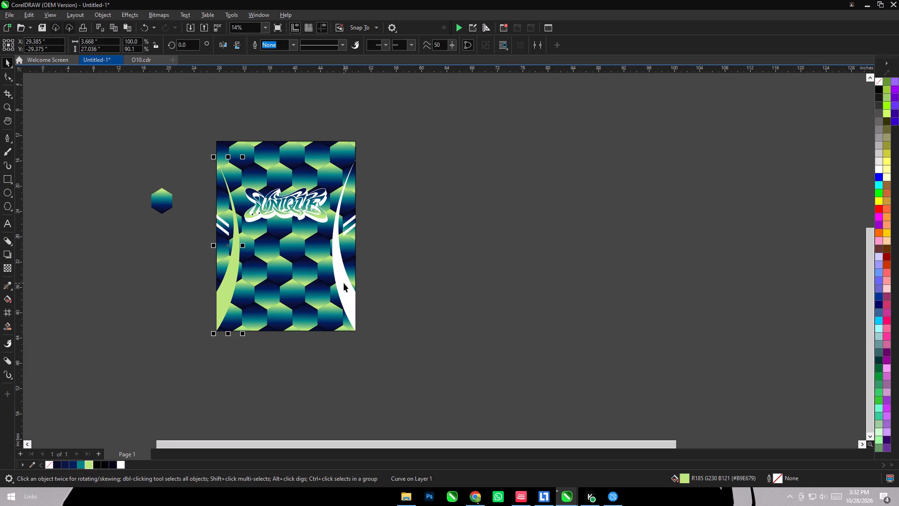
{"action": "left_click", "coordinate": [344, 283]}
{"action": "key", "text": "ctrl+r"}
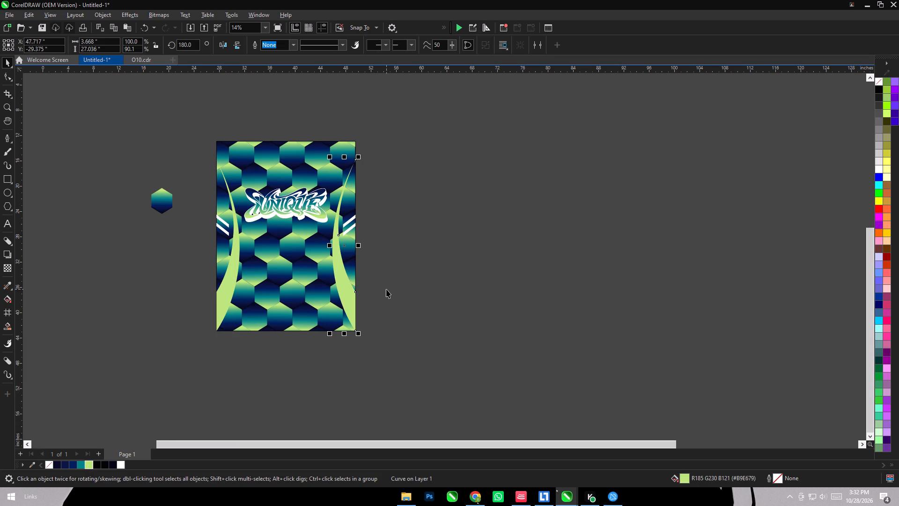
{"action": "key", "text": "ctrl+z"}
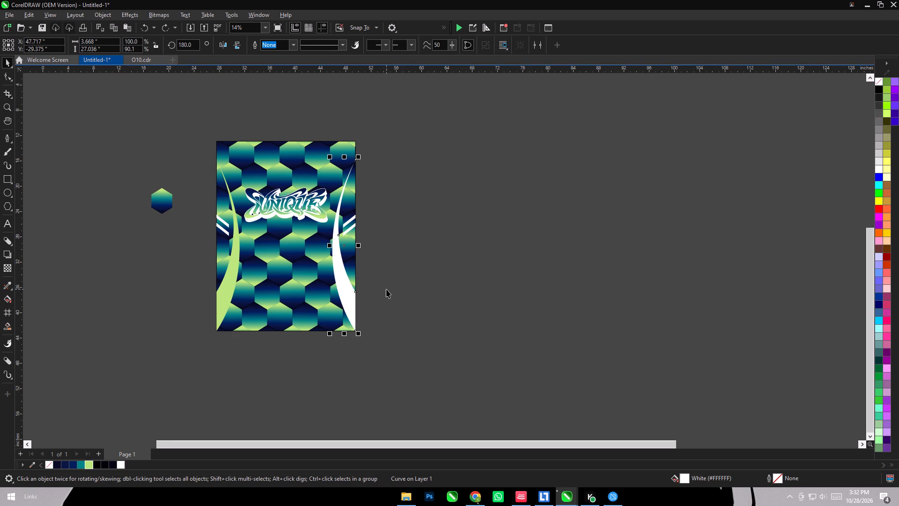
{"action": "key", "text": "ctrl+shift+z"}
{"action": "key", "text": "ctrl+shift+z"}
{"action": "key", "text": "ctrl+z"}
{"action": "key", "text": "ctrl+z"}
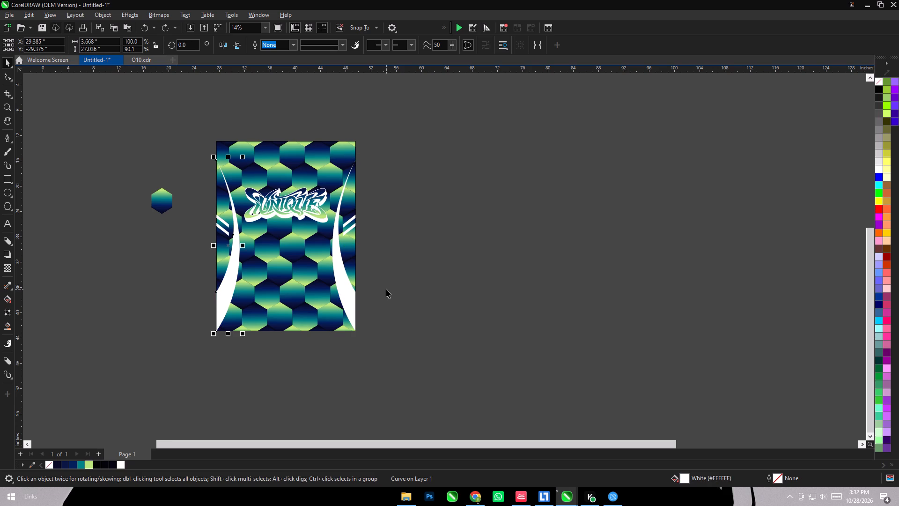
PowerClip both white side panels inside the hexagon-pattern rectangle.
{"action": "left_click", "coordinate": [232, 264]}
{"action": "left_click", "coordinate": [341, 273], "text": "shift"}
{"action": "right_click", "coordinate": [341, 273]}
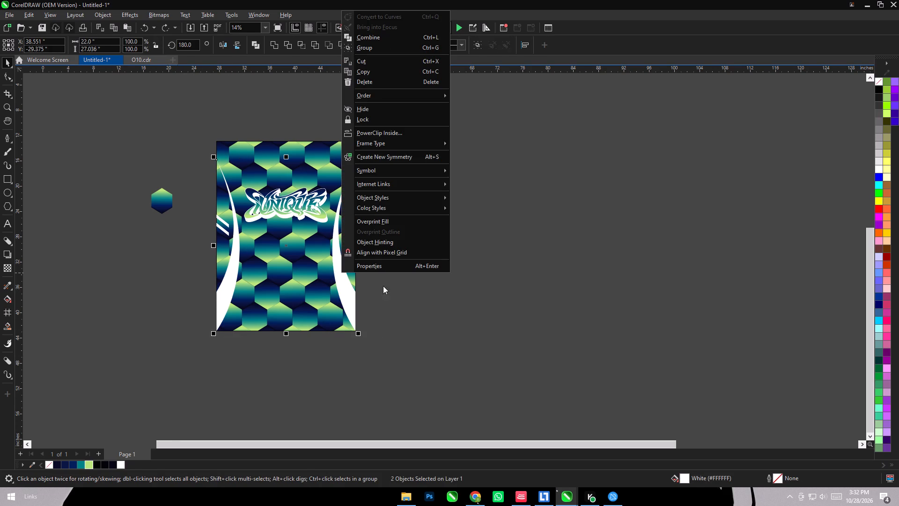
{"action": "left_click", "coordinate": [393, 133]}
{"action": "left_click", "coordinate": [289, 266]}
{"action": "left_click", "coordinate": [400, 274]}
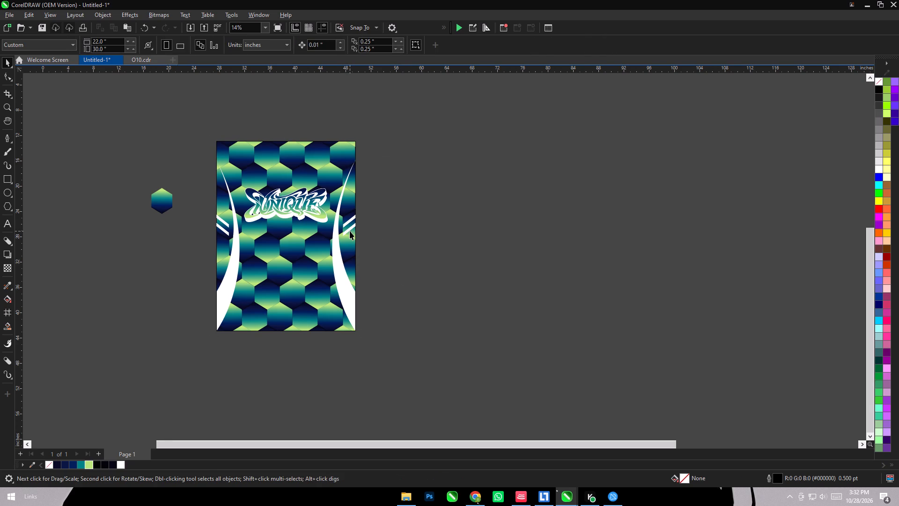
PowerClip both slanted stripe groups, one on each side of the design, inside the hexagon-pattern rectangle.
{"action": "left_click", "coordinate": [350, 231]}
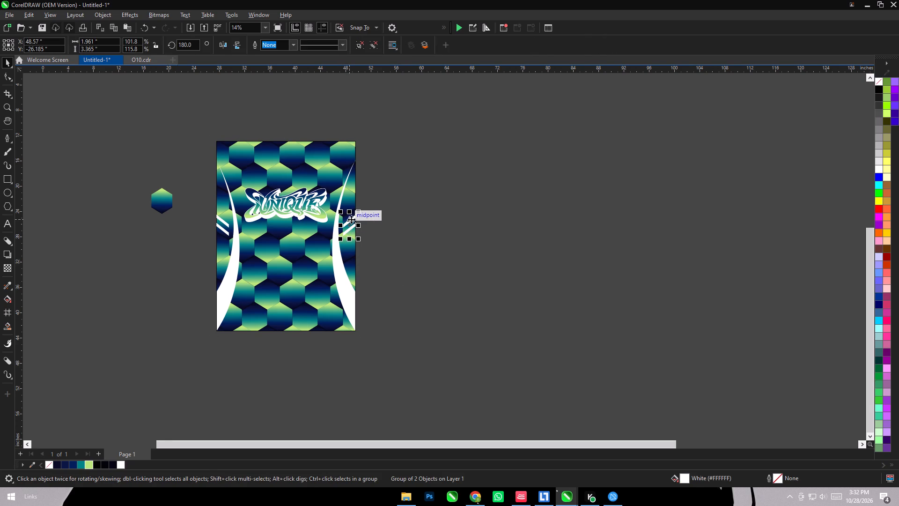
{"action": "right_click", "coordinate": [351, 219]}
{"action": "left_click", "coordinate": [402, 320]}
{"action": "left_click", "coordinate": [293, 275]}
{"action": "left_click", "coordinate": [409, 275]}
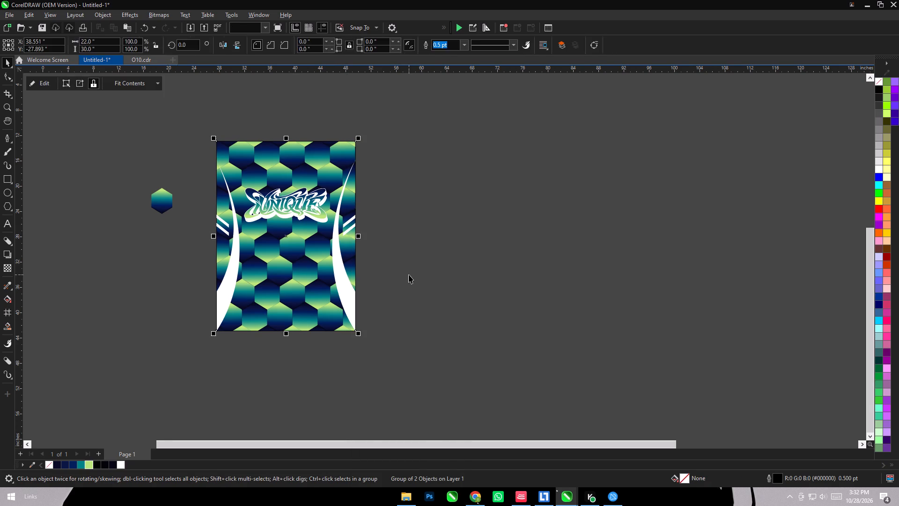
{"action": "left_click_drag", "start_coordinate": [183, 203], "coordinate": [247, 257]}
{"action": "right_click", "coordinate": [226, 223]}
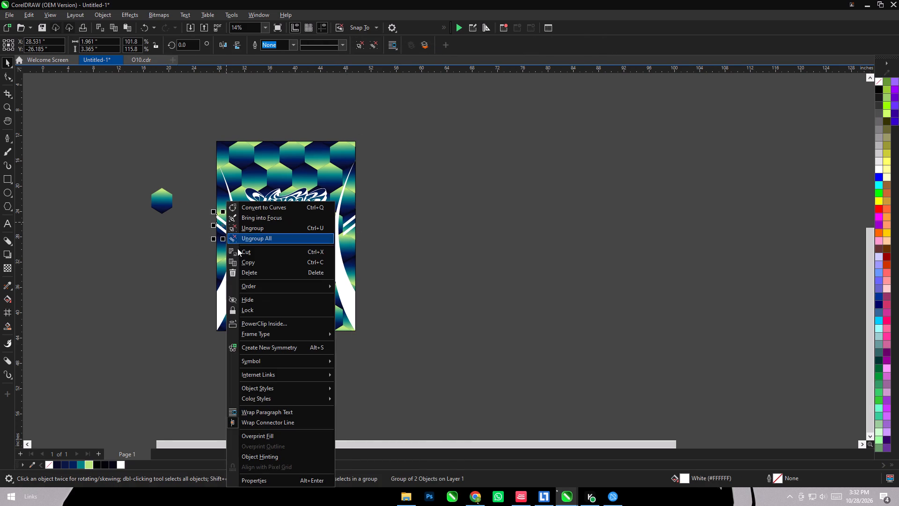
{"action": "left_click", "coordinate": [271, 321]}
{"action": "left_click", "coordinate": [272, 295]}
{"action": "left_click", "coordinate": [424, 324]}
Delete the loose gradient hexagon lying beside the UNIQUE design.
{"action": "scroll", "coordinate": [169, 231], "scroll_direction": "down", "scroll_amount": 5}
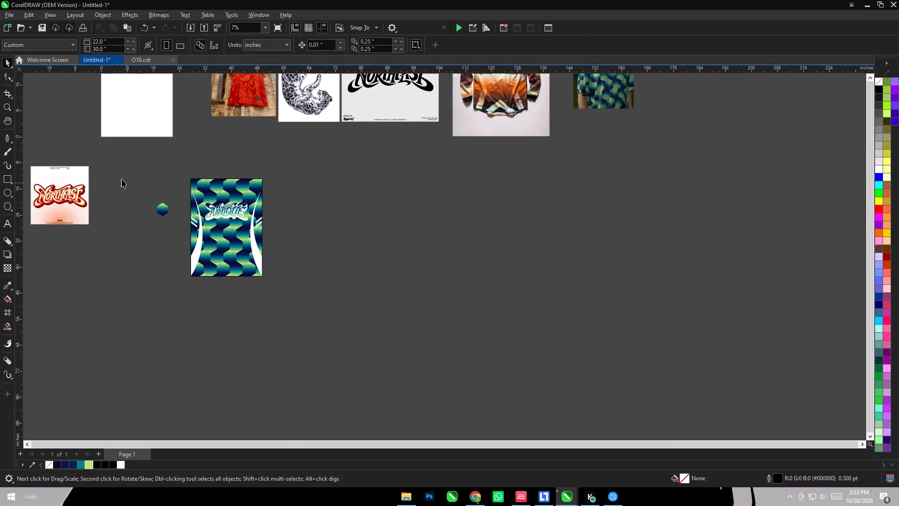
{"action": "left_click_drag", "start_coordinate": [111, 170], "coordinate": [199, 248]}
{"action": "key", "text": "Delete"}
Place a copy of the hexagon-pattern rectangle without lettering to the right of the UNIQUE design and align their horizontal centres.
{"action": "scroll", "coordinate": [230, 259], "scroll_direction": "up", "scroll_amount": 4}
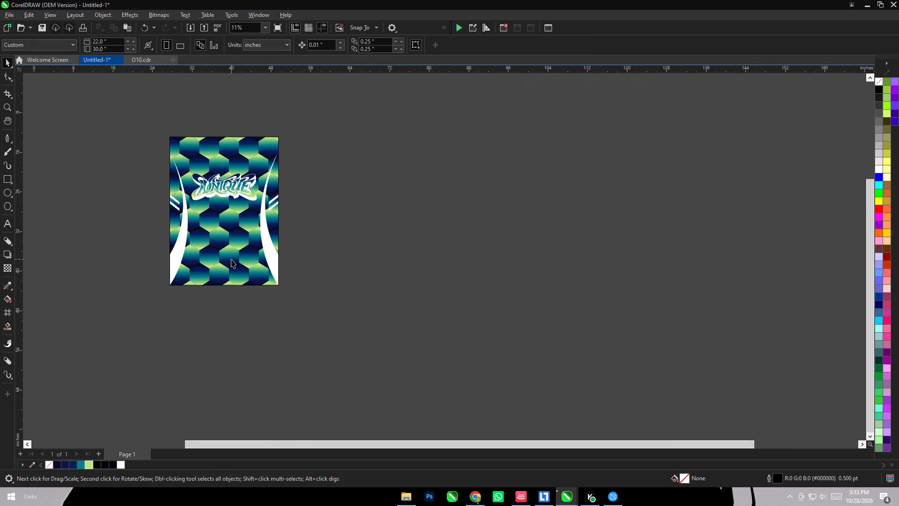
{"action": "left_click_drag", "start_coordinate": [234, 253], "coordinate": [365, 255]}
{"action": "right_click", "coordinate": [365, 255]}
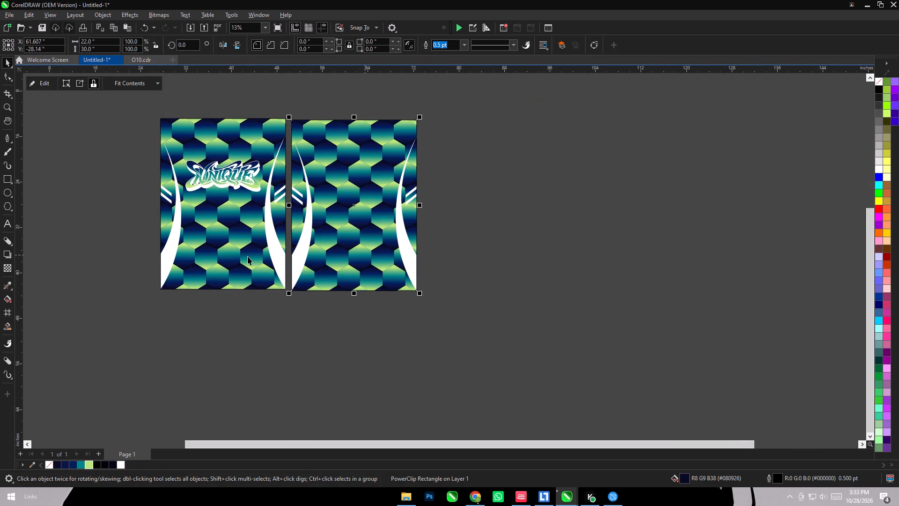
{"action": "left_click", "coordinate": [248, 256], "text": "shift"}
{"action": "key", "text": "e"}
{"action": "left_click", "coordinate": [321, 360]}
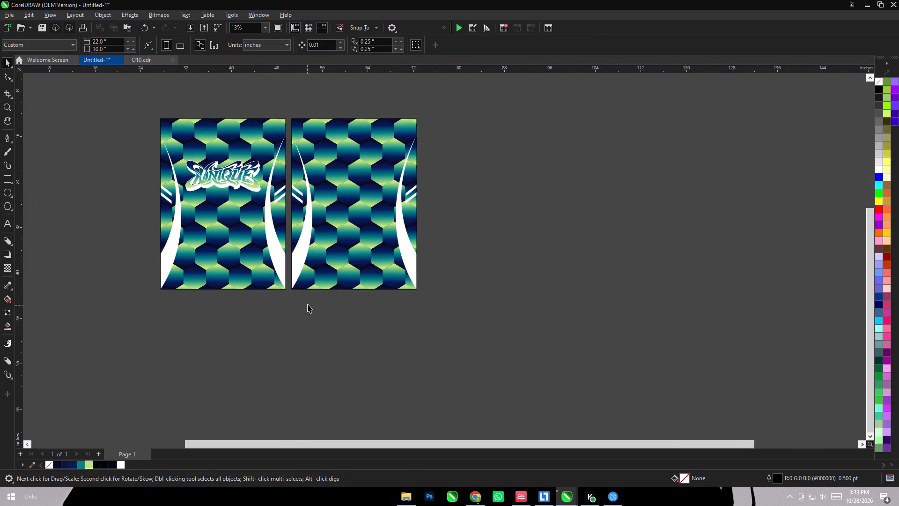
Move the red NORTHEAST reference image up onto the blank white page.
{"action": "scroll", "coordinate": [308, 304], "scroll_direction": "down", "scroll_amount": 6}
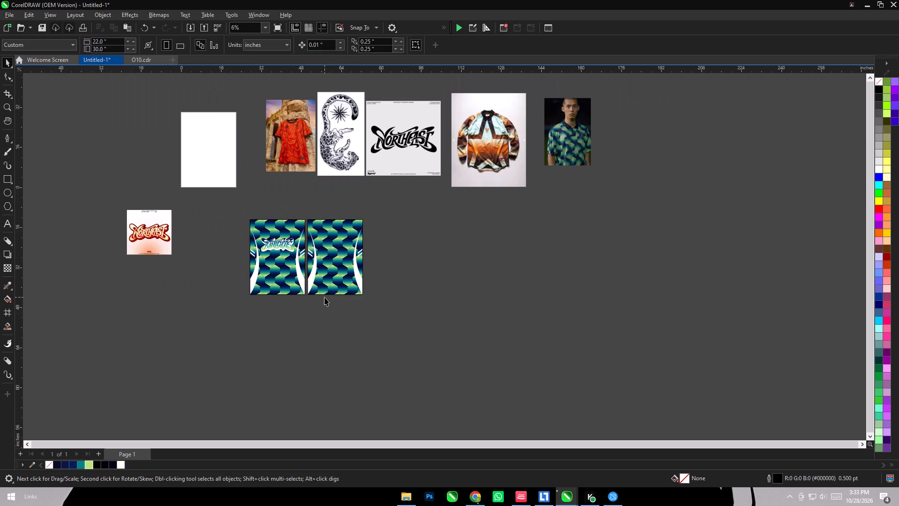
{"action": "left_click_drag", "start_coordinate": [113, 180], "coordinate": [191, 260]}
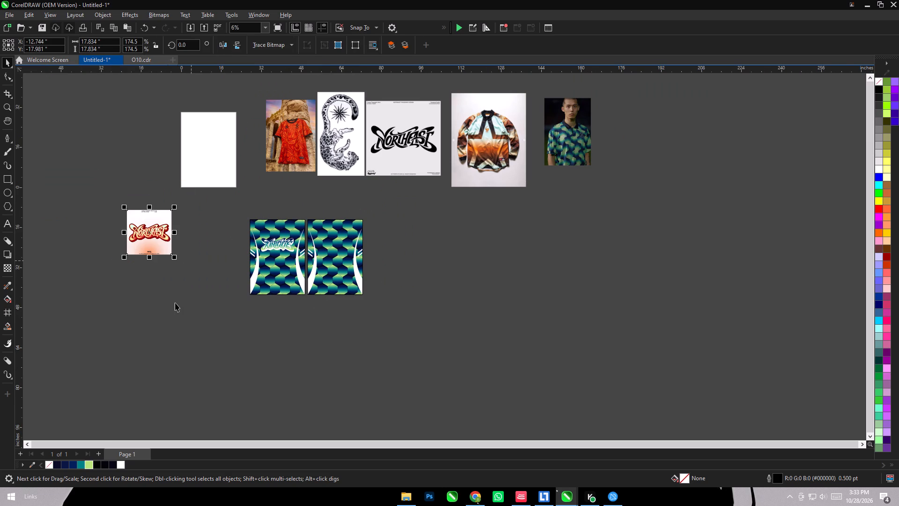
{"action": "left_click_drag", "start_coordinate": [156, 258], "coordinate": [211, 172]}
{"action": "left_click_drag", "start_coordinate": [148, 237], "coordinate": [188, 183]}
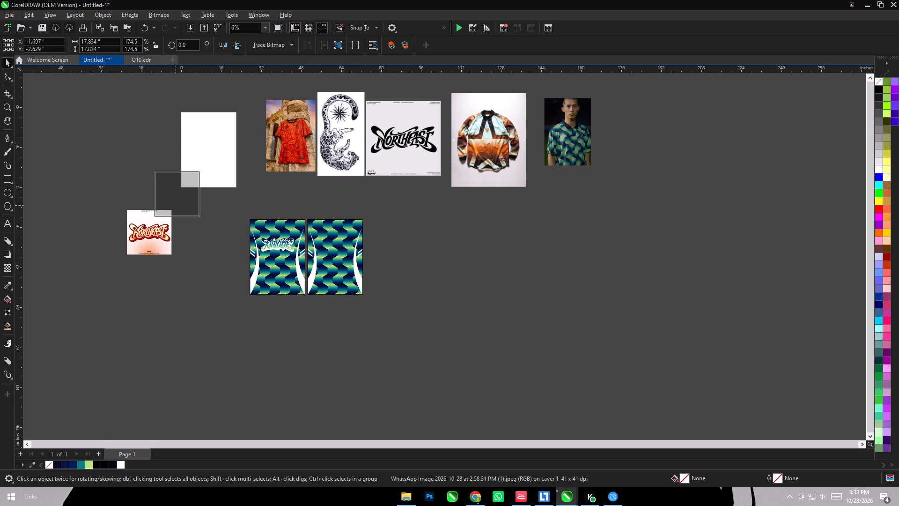
{"action": "left_click_drag", "start_coordinate": [188, 183], "coordinate": [215, 145]}
{"action": "left_click", "coordinate": [435, 262]}
Save the drawing as o11 in CDR format in the oversized t-shirt cdrs folder.
{"action": "key", "text": "ctrl+shift+s"}
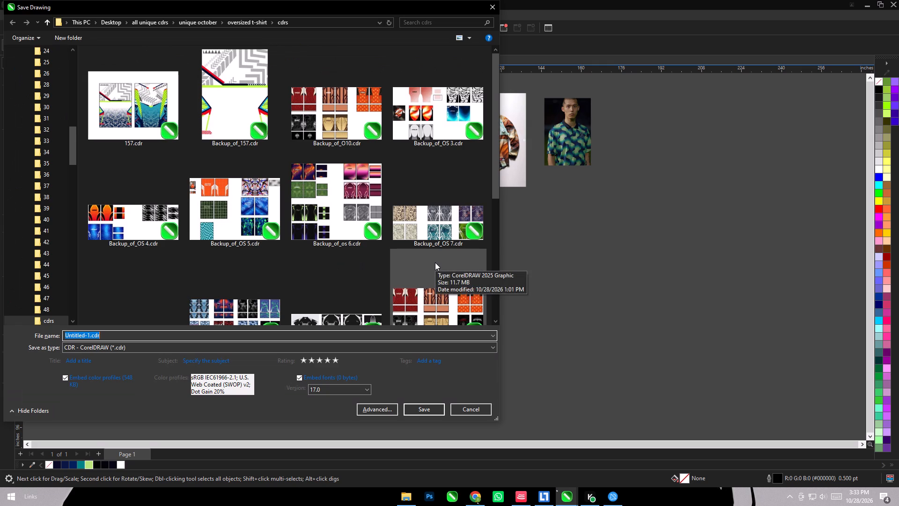
{"action": "type", "text": "o11"}
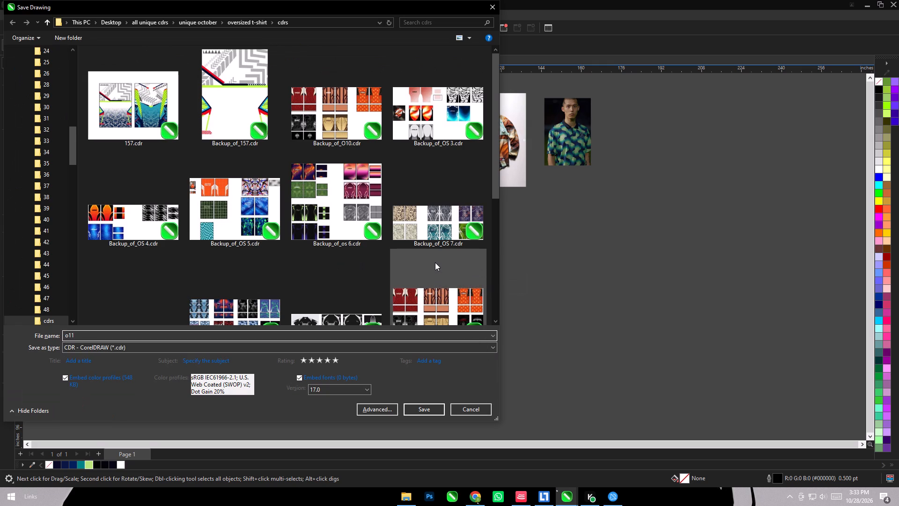
{"action": "key", "text": "Return"}
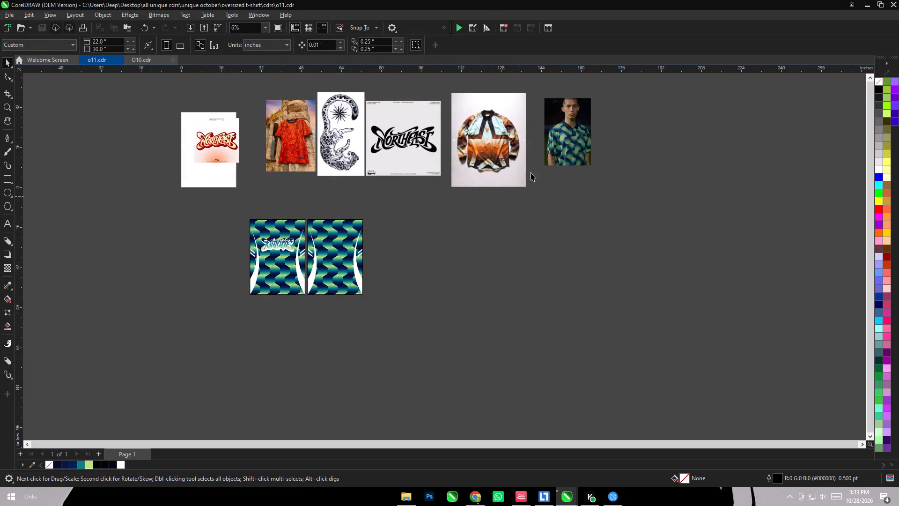
Delete the reference photo of the man wearing the green and blue patterned shirt.
{"action": "left_click", "coordinate": [559, 136]}
{"action": "key", "text": "Delete"}
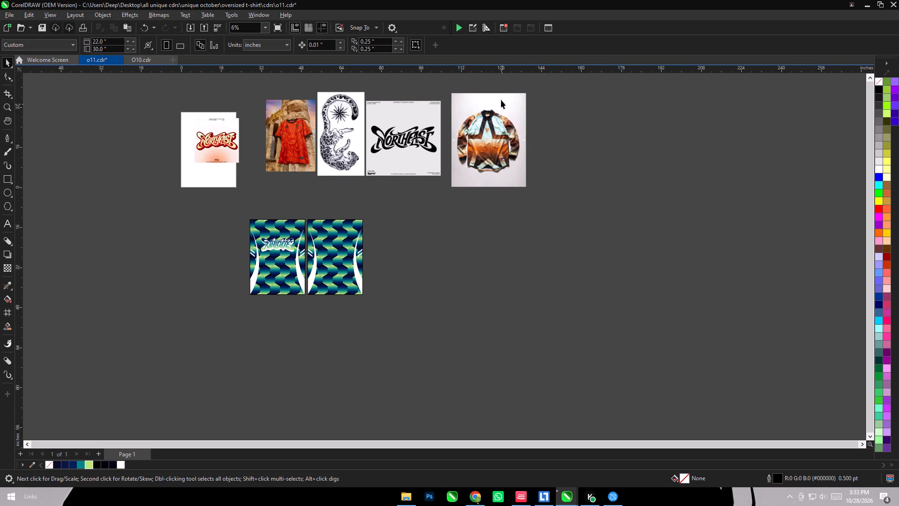
Enlarge the orange and blue star jersey reference photo to about 39.1 × 49.1 inches and move it right of the hexagon-pattern designs.
{"action": "left_click", "coordinate": [463, 154]}
{"action": "left_click_drag", "start_coordinate": [527, 190], "coordinate": [551, 225]}
{"action": "left_click_drag", "start_coordinate": [522, 161], "coordinate": [462, 275]}
{"action": "scroll", "coordinate": [455, 272], "scroll_direction": "up", "scroll_amount": 10}
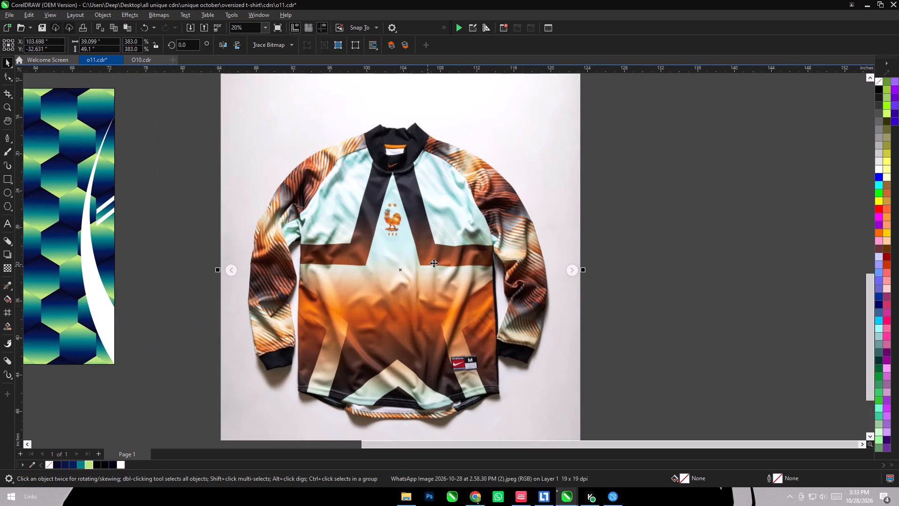